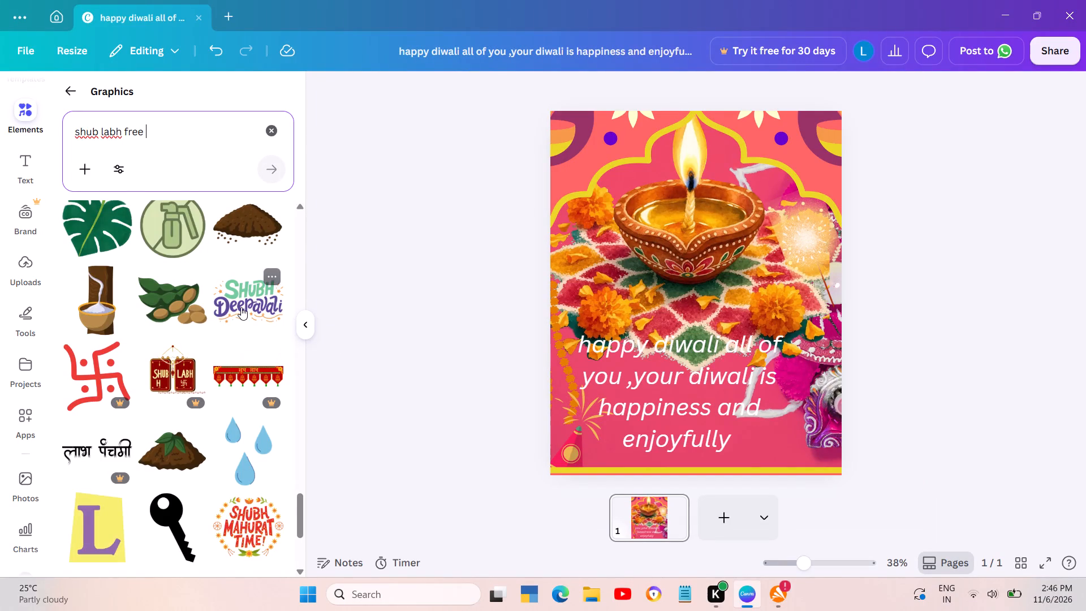
Browse the "shub labh free" graphics results for a suitable free decoration.
{"action": "scroll", "coordinate": [223, 330], "scroll_direction": "down", "scroll_amount": 1}
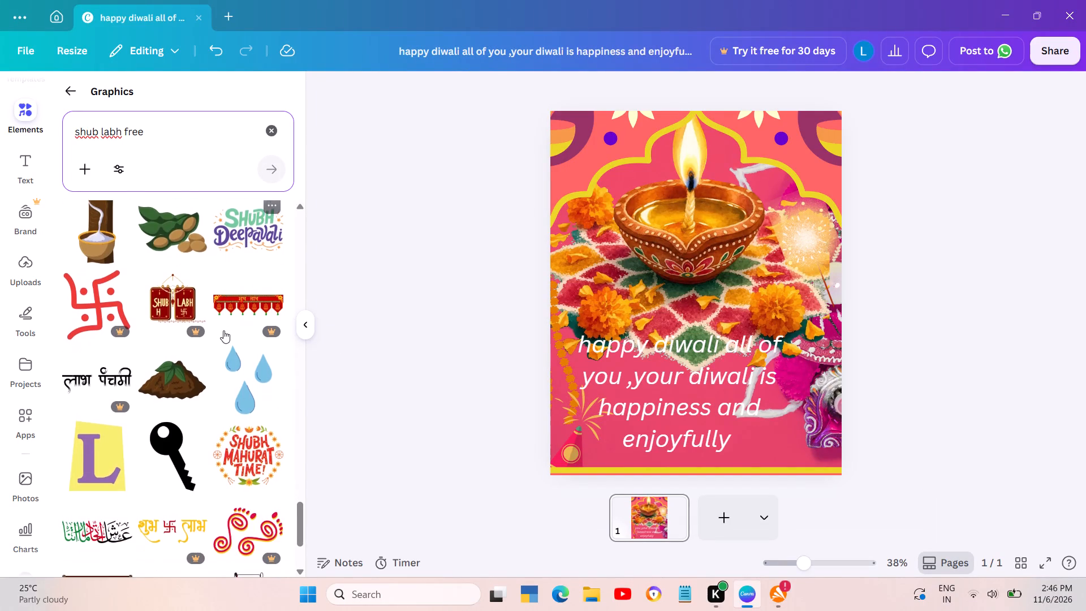
{"action": "scroll", "coordinate": [223, 330], "scroll_direction": "down", "scroll_amount": 4}
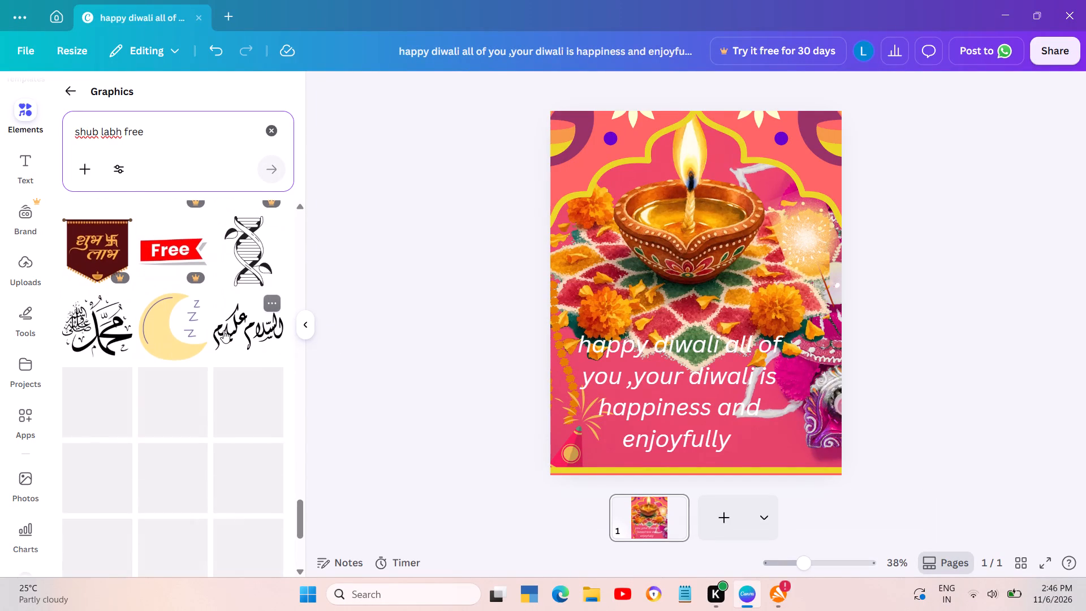
{"action": "scroll", "coordinate": [223, 330], "scroll_direction": "down", "scroll_amount": 4}
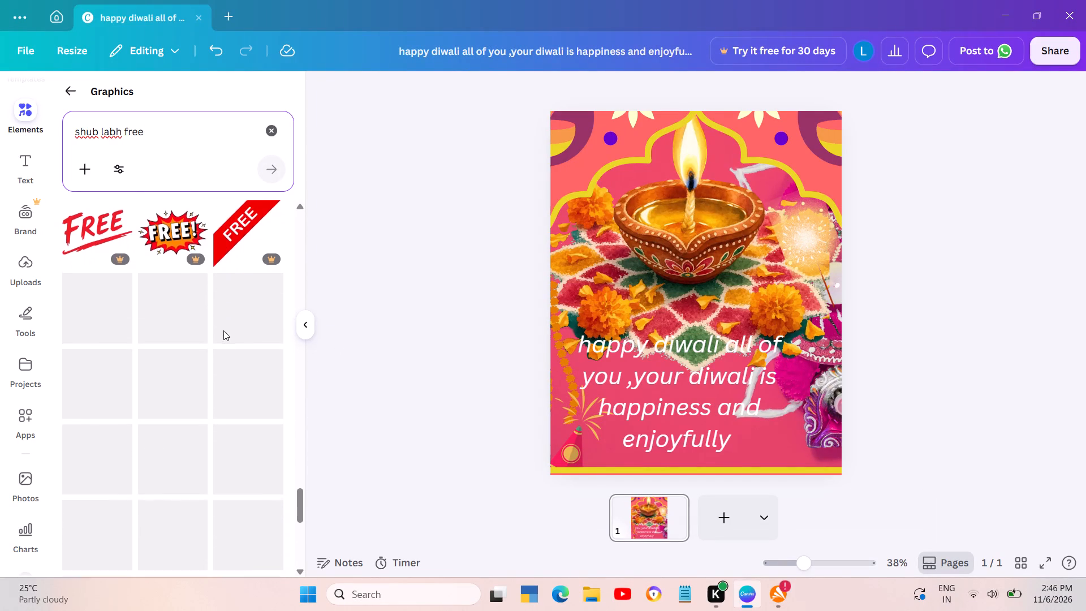
{"action": "scroll", "coordinate": [223, 330], "scroll_direction": "down", "scroll_amount": 1}
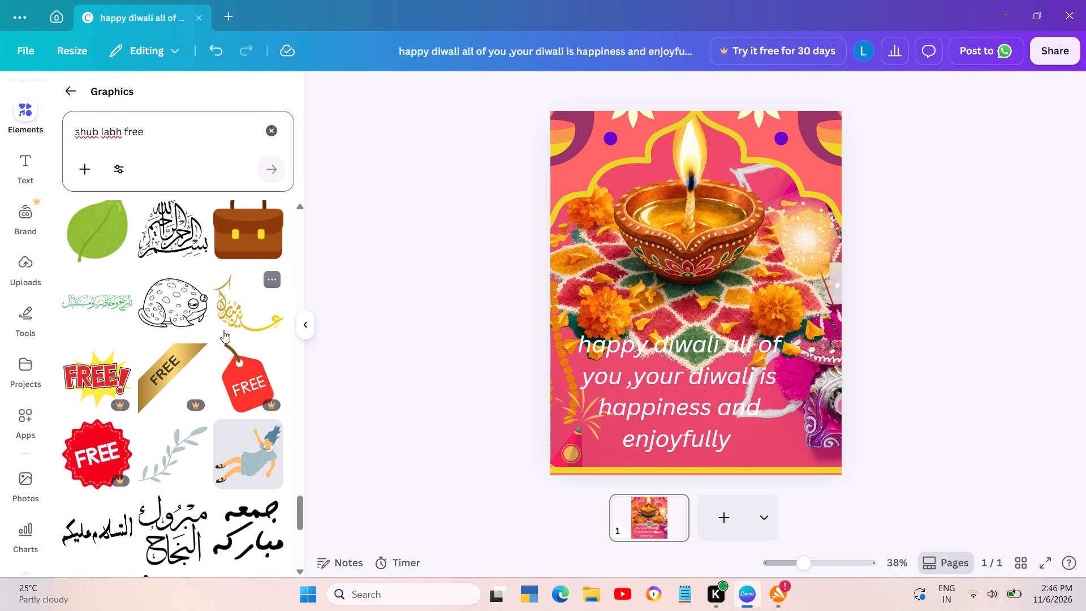
{"action": "scroll", "coordinate": [223, 330], "scroll_direction": "down", "scroll_amount": 6}
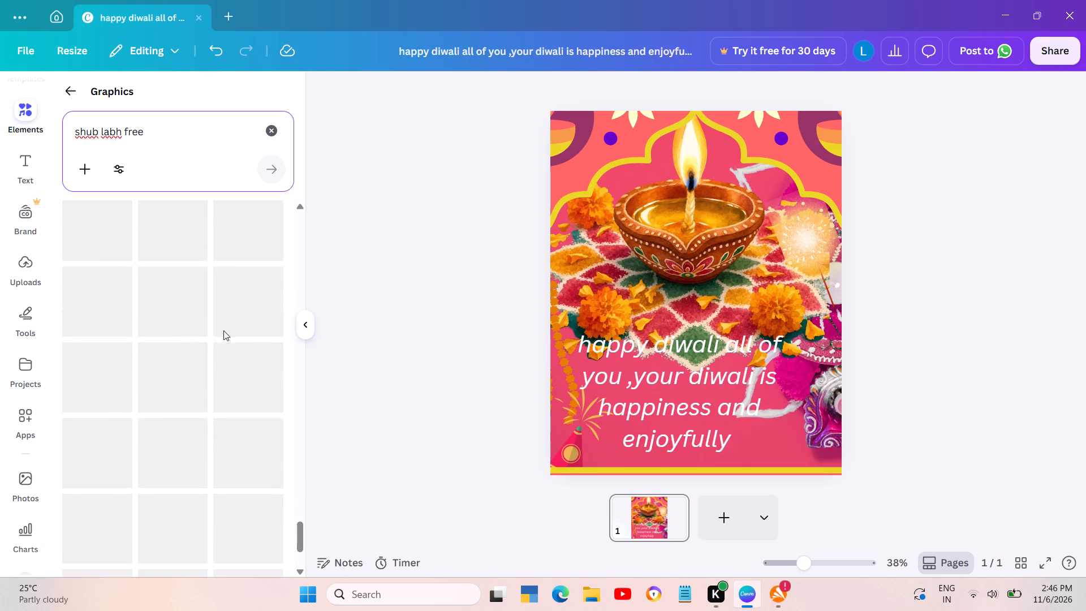
Replace the graphics search with "diwali lights".
{"action": "left_click", "coordinate": [177, 138]}
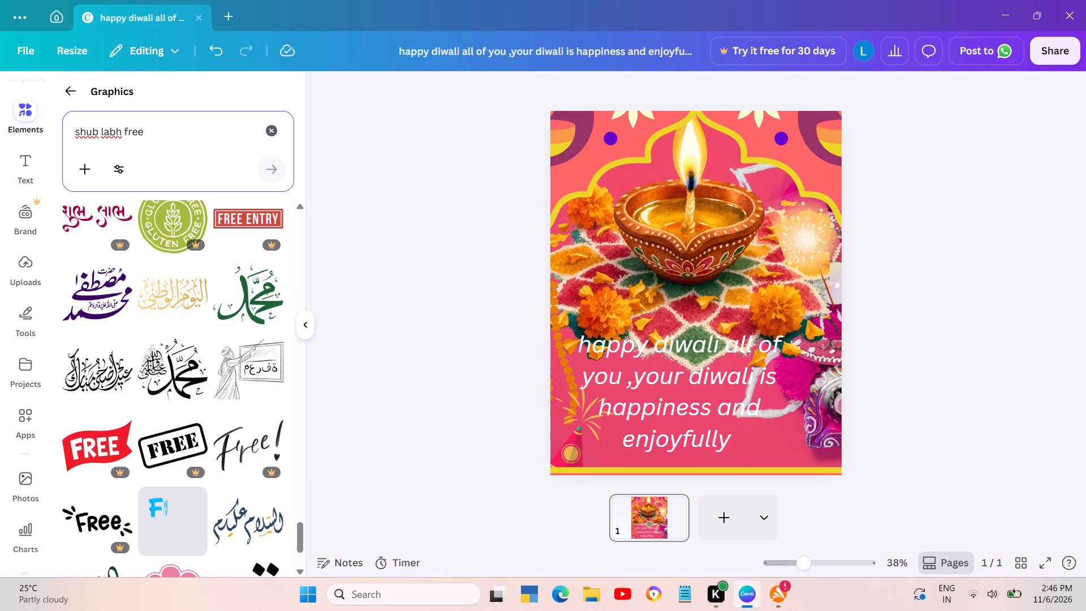
{"action": "key", "text": "BackSpace"}
{"action": "key", "text": "BackSpace"}
{"action": "key", "text": "BackSpace"}
{"action": "key", "text": "BackSpace"}
{"action": "key", "text": "BackSpace"}
{"action": "key", "text": "BackSpace"}
{"action": "key", "text": "BackSpace"}
{"action": "key", "text": "BackSpace"}
{"action": "key", "text": "BackSpace"}
{"action": "key", "text": "BackSpace"}
{"action": "key", "text": "BackSpace"}
{"action": "key", "text": "BackSpace"}
{"action": "key", "text": "BackSpace"}
{"action": "key", "text": "BackSpace"}
{"action": "key", "text": "BackSpace"}
{"action": "key", "text": "BackSpace"}
{"action": "key", "text": "BackSpace"}
{"action": "key", "text": "BackSpace"}
{"action": "key", "text": "BackSpace"}
{"action": "key", "text": "BackSpace"}
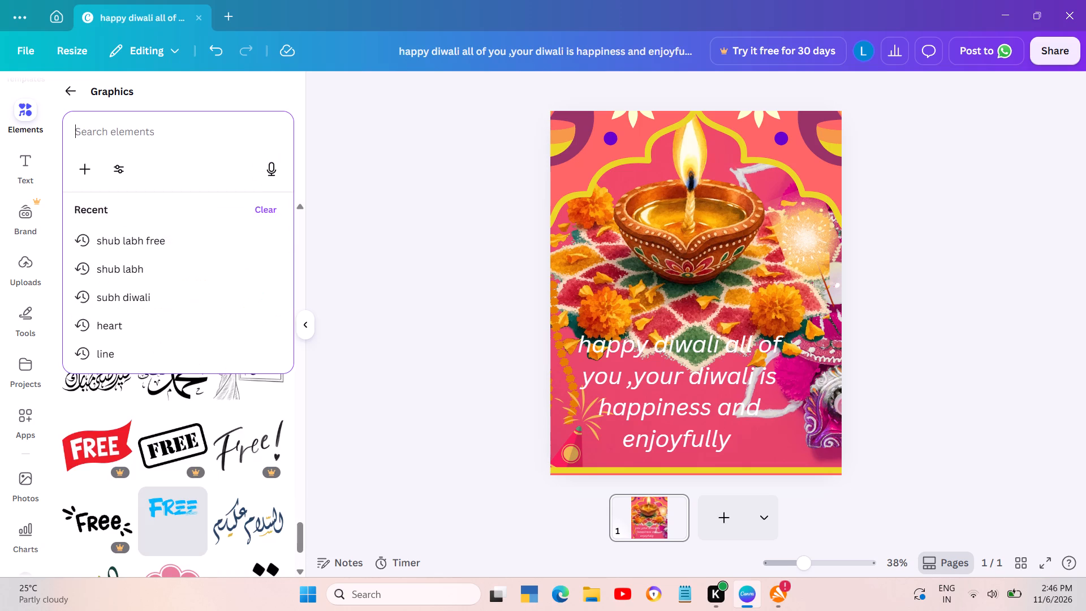
{"action": "key", "text": "d"}
{"action": "type", "text": "iwalii"}
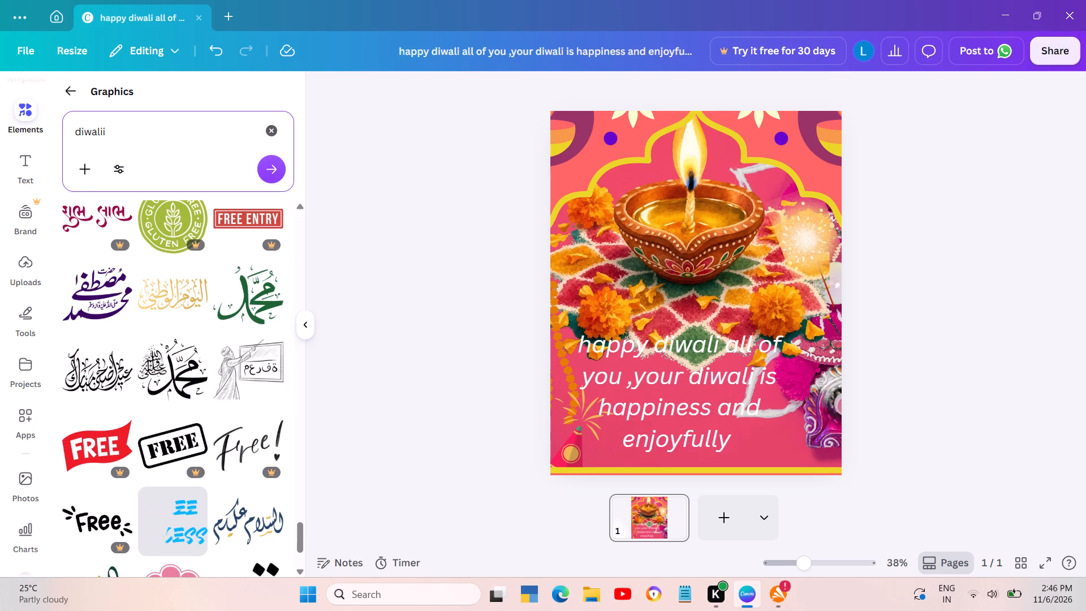
{"action": "key", "text": "BackSpace"}
{"action": "key", "text": "BackSpace"}
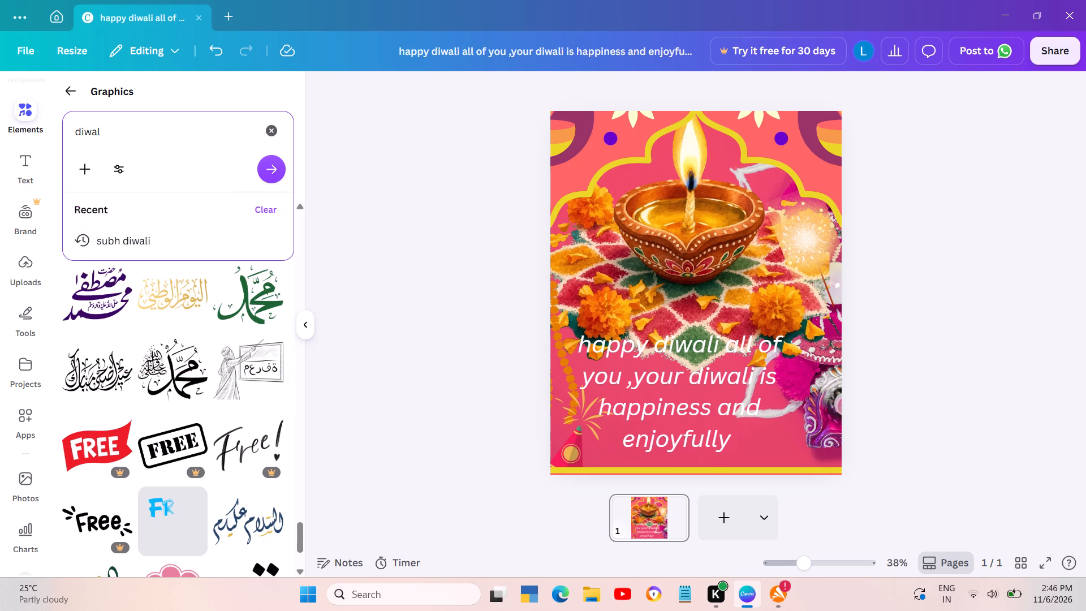
{"action": "left_click", "coordinate": [193, 367]}
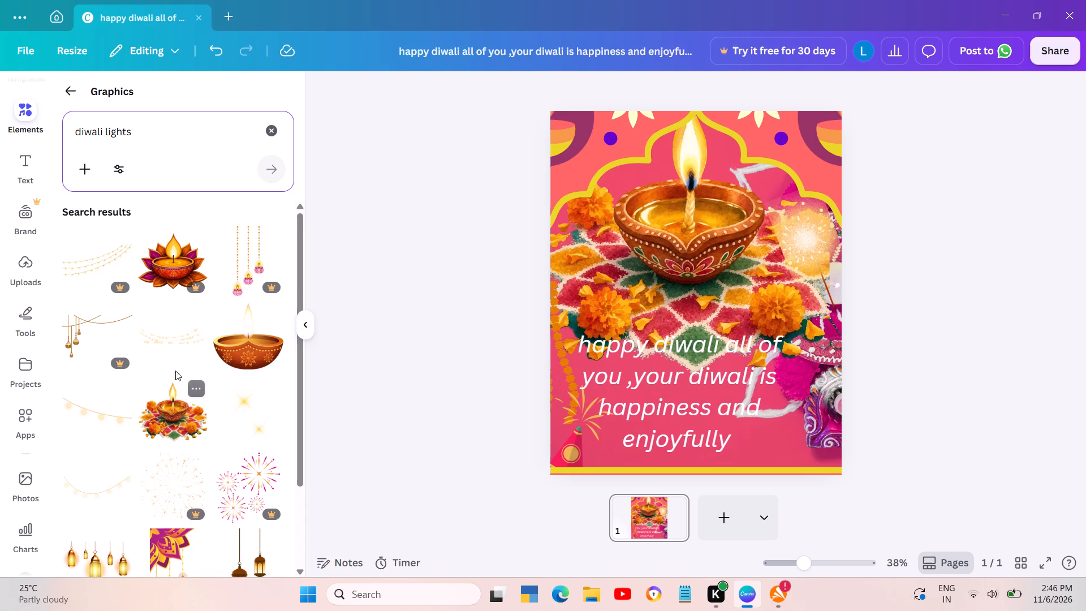
Add the free string-of-lights graphic to the card and place it along the page's top edge, over the flame.
{"action": "left_click", "coordinate": [170, 350]}
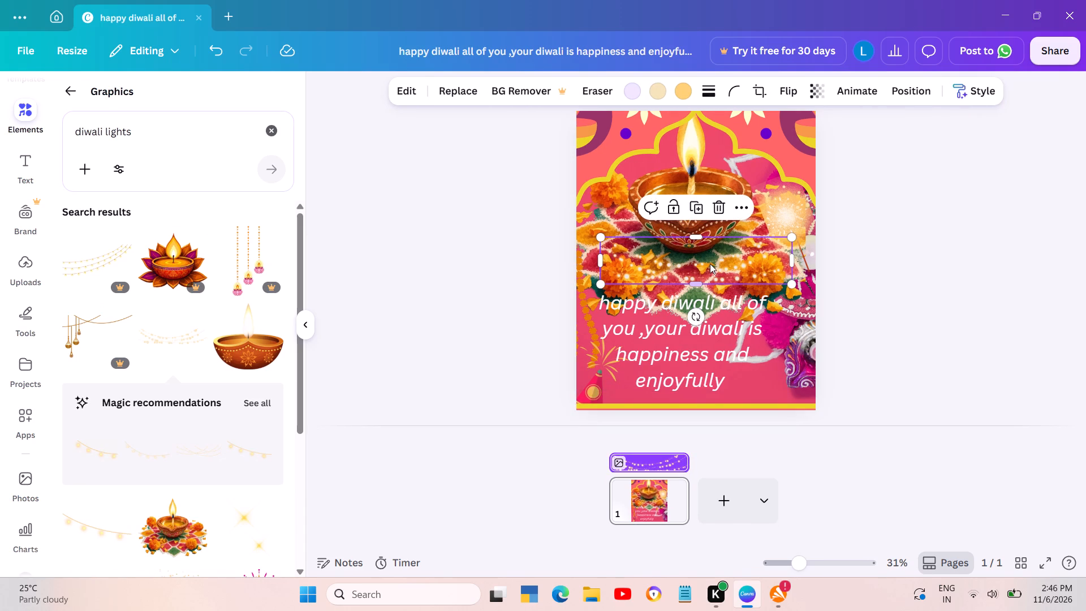
{"action": "left_click_drag", "start_coordinate": [710, 264], "coordinate": [704, 185]}
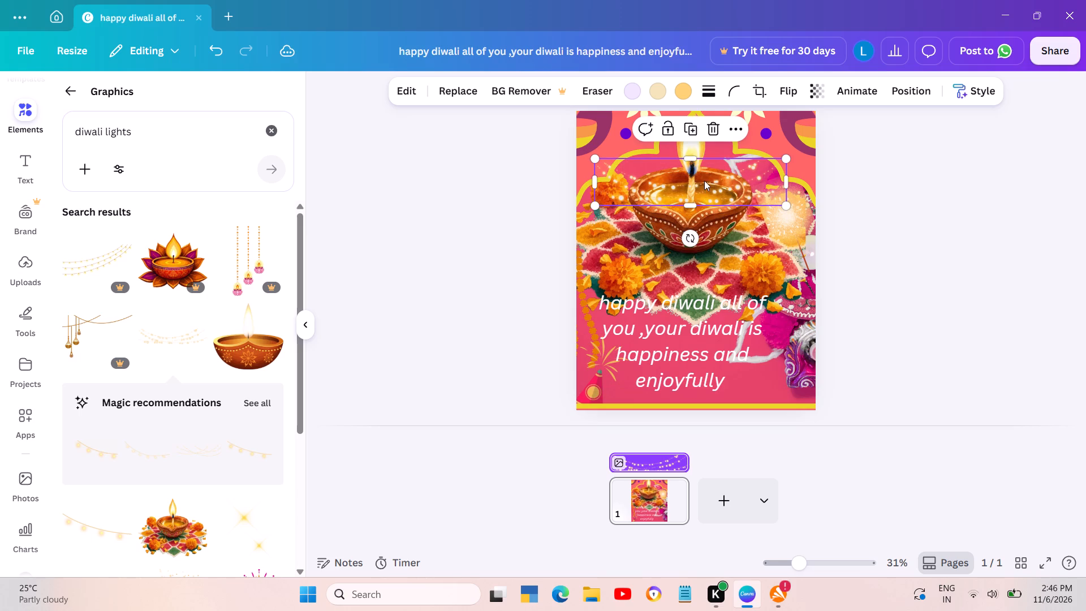
{"action": "left_click_drag", "start_coordinate": [706, 192], "coordinate": [706, 152]}
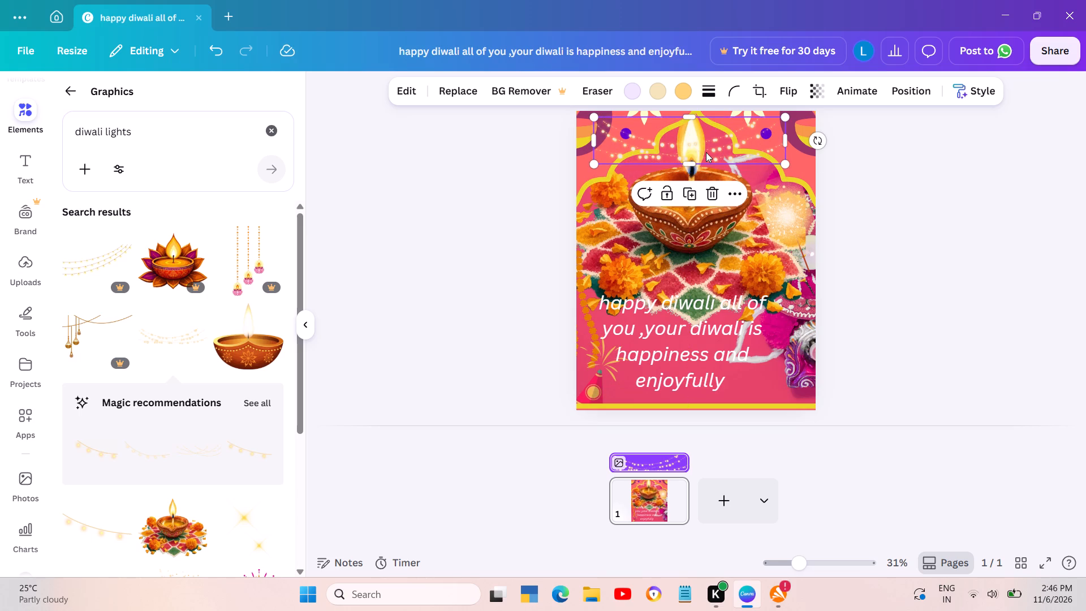
{"action": "left_click_drag", "start_coordinate": [706, 152], "coordinate": [705, 135]}
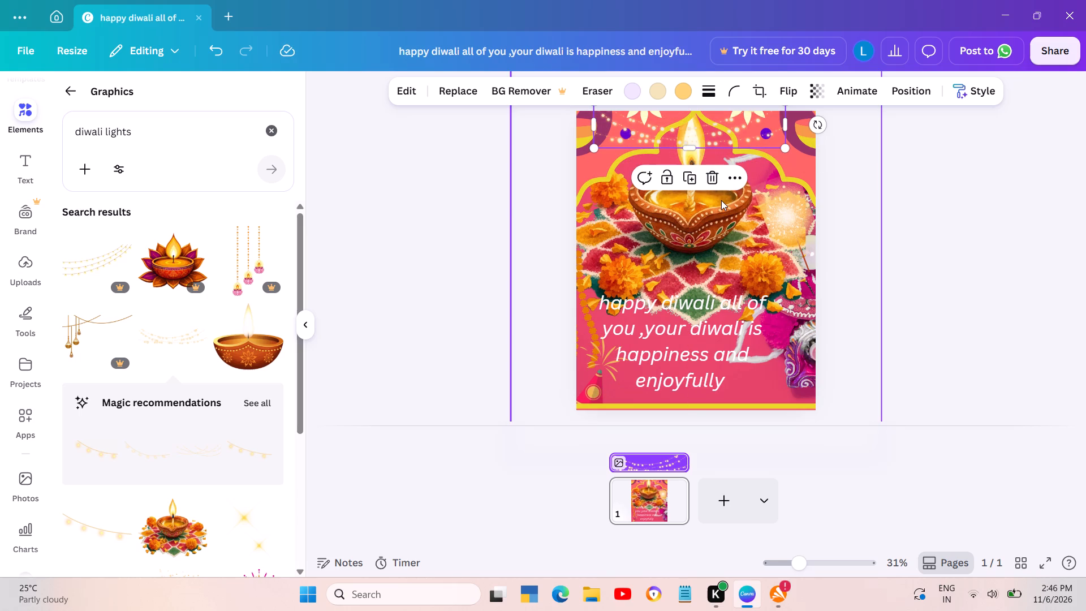
{"action": "scroll", "coordinate": [721, 200], "scroll_direction": "up", "scroll_amount": 1}
{"action": "left_click", "coordinate": [889, 182]}
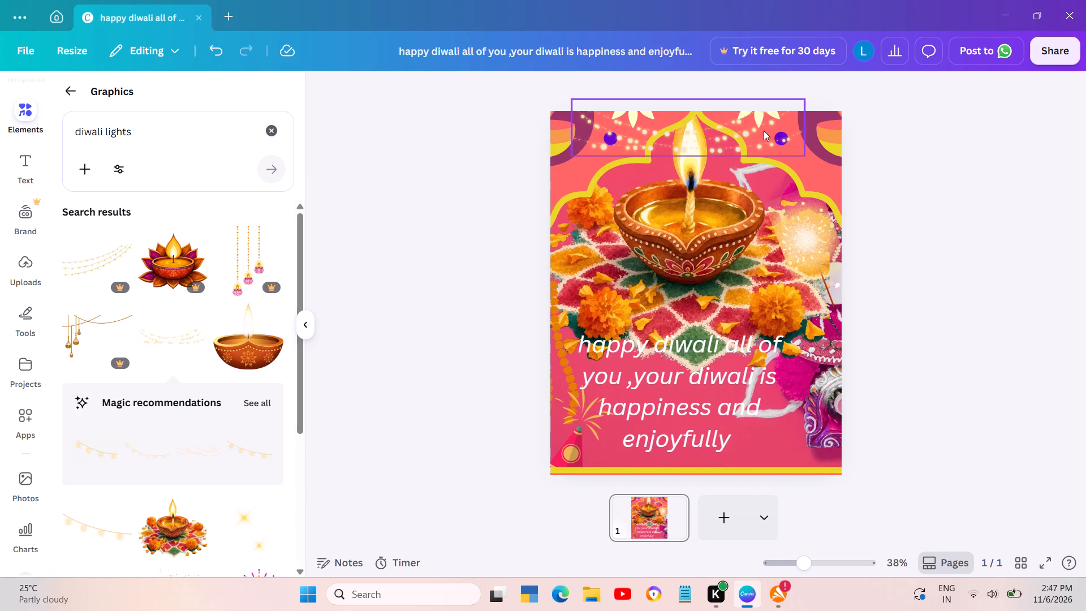
Change the lights graphic's pastel orange colour to black.
{"action": "left_click", "coordinate": [756, 131]}
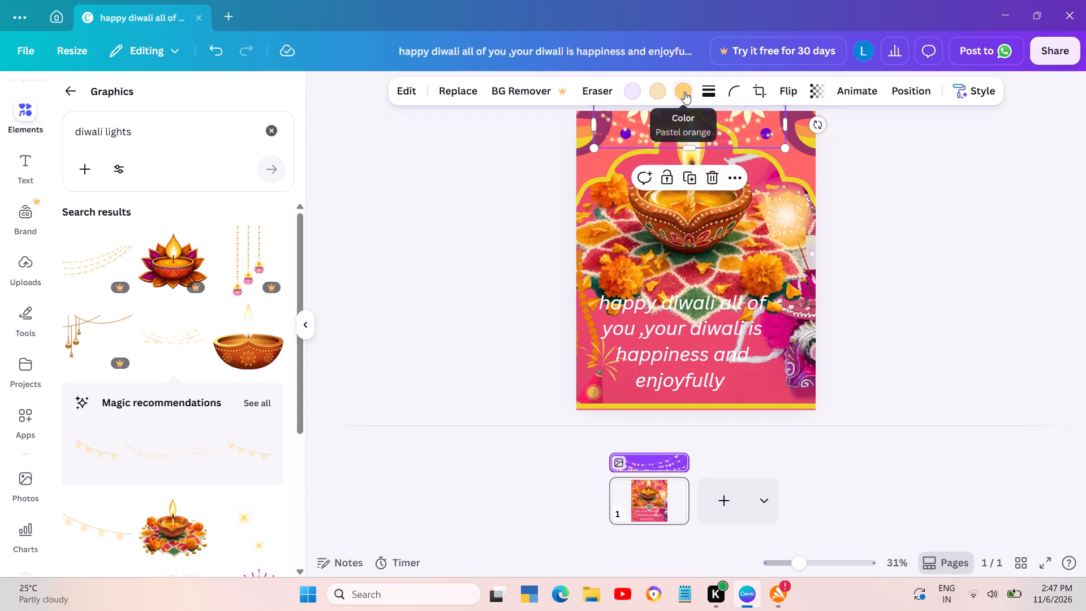
{"action": "left_click", "coordinate": [684, 92]}
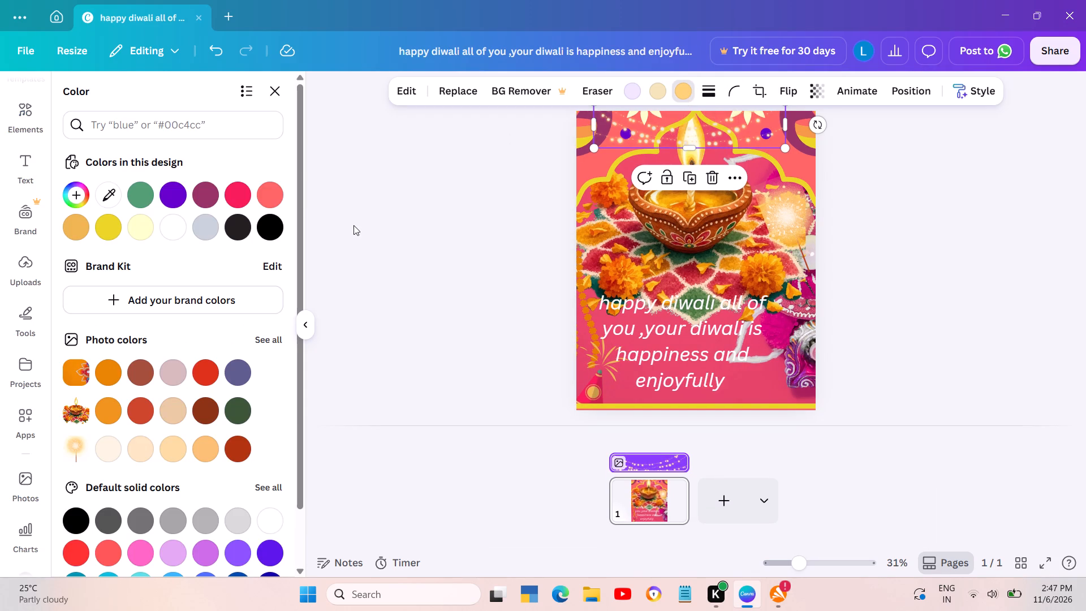
{"action": "left_click", "coordinate": [268, 230]}
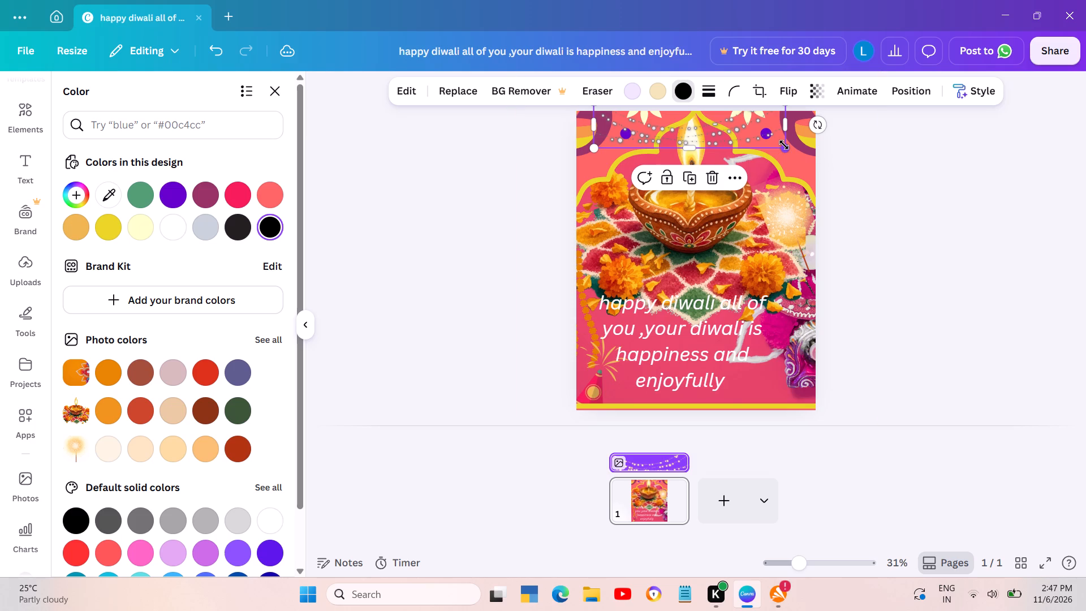
Enlarge the lights graphic to about 1,113 wide by 273 high so it spans the card's full width.
{"action": "left_click_drag", "start_coordinate": [784, 145], "coordinate": [814, 156]}
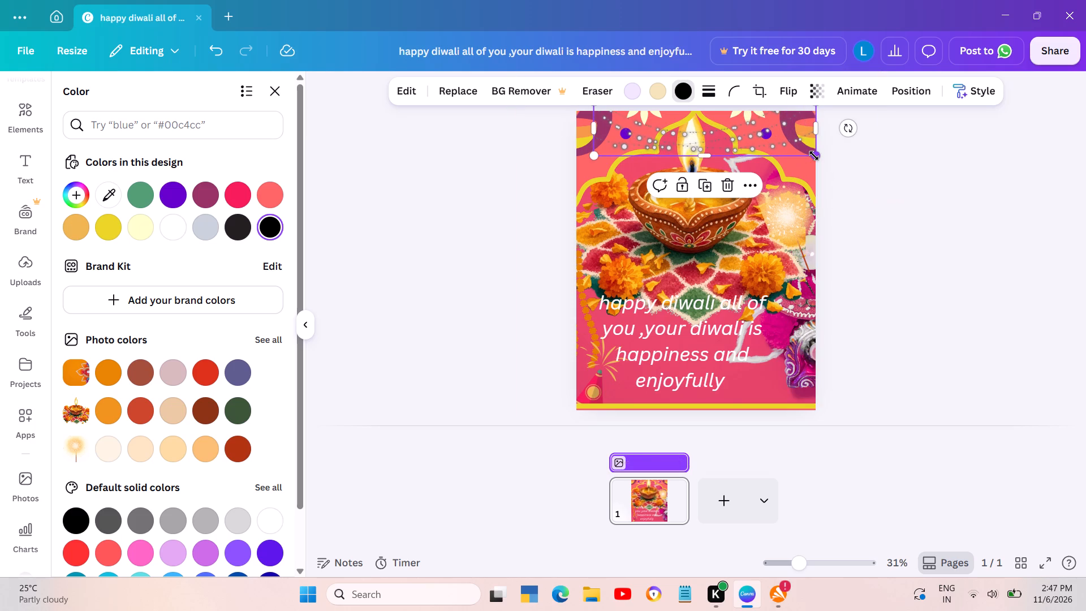
{"action": "left_click_drag", "start_coordinate": [597, 156], "coordinate": [567, 153]}
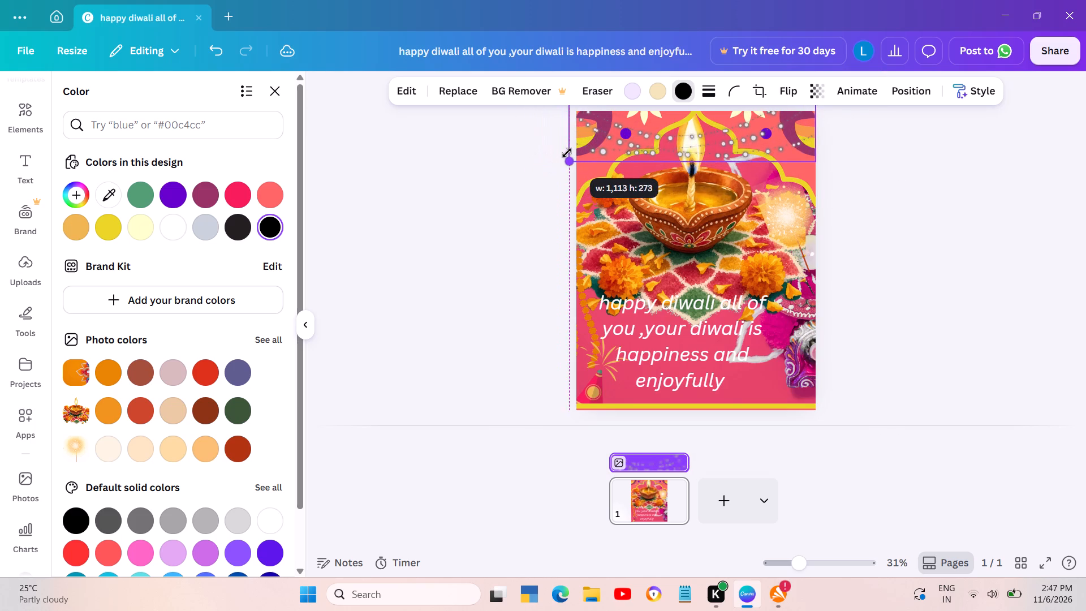
{"action": "left_click_drag", "start_coordinate": [567, 153], "coordinate": [567, 152]}
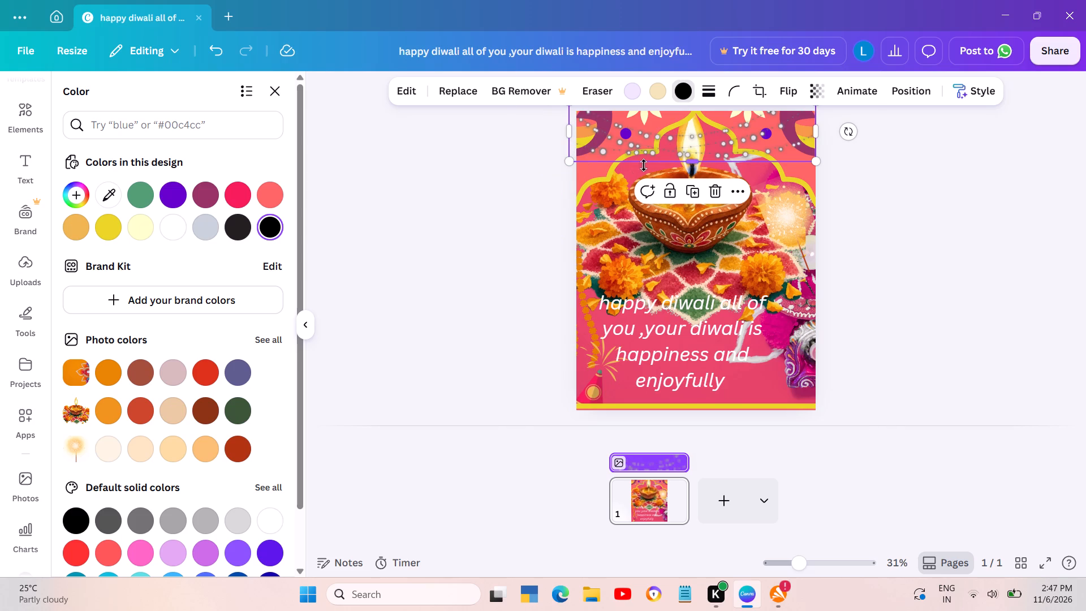
Shorten the lights graphic from its lower edge and nudge it slightly up toward the card's top edge.
{"action": "left_click_drag", "start_coordinate": [698, 158], "coordinate": [697, 145]}
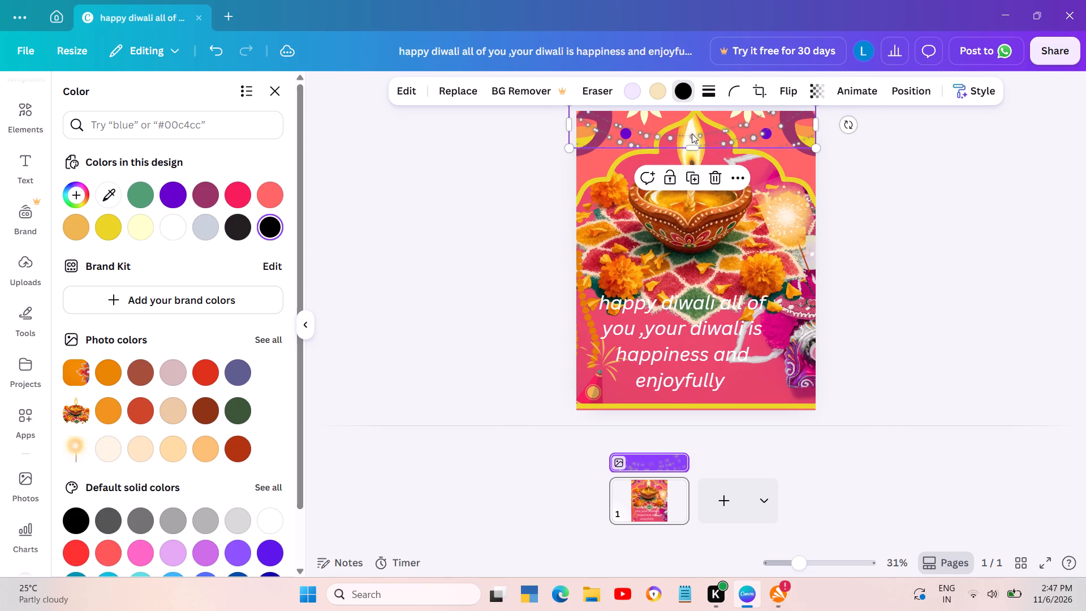
{"action": "left_click_drag", "start_coordinate": [692, 134], "coordinate": [692, 127]}
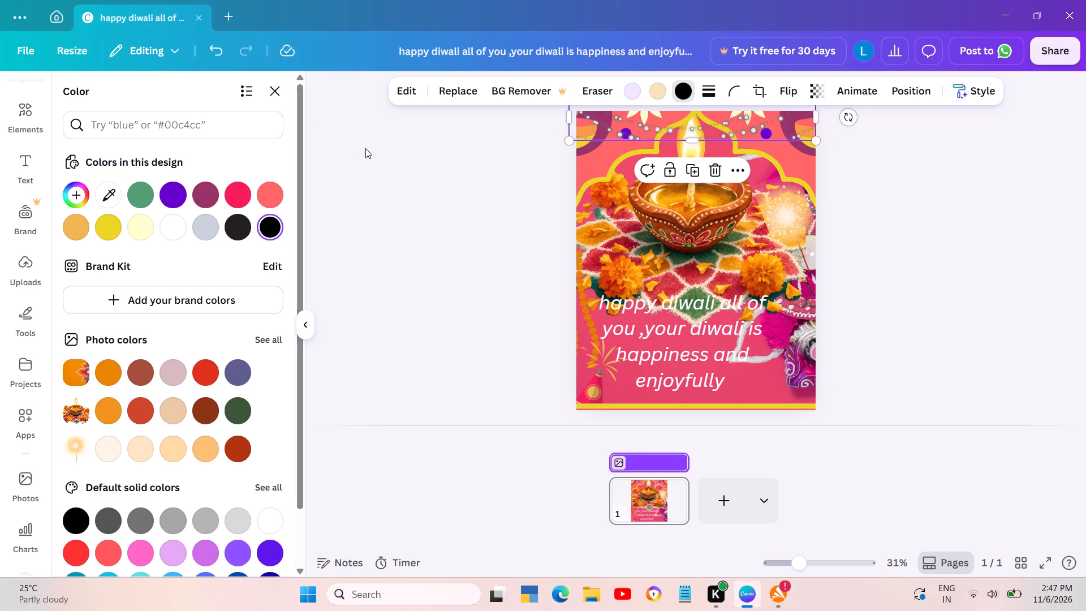
Set the lights graphic's corner rounding to 100.
{"action": "left_click", "coordinate": [731, 93]}
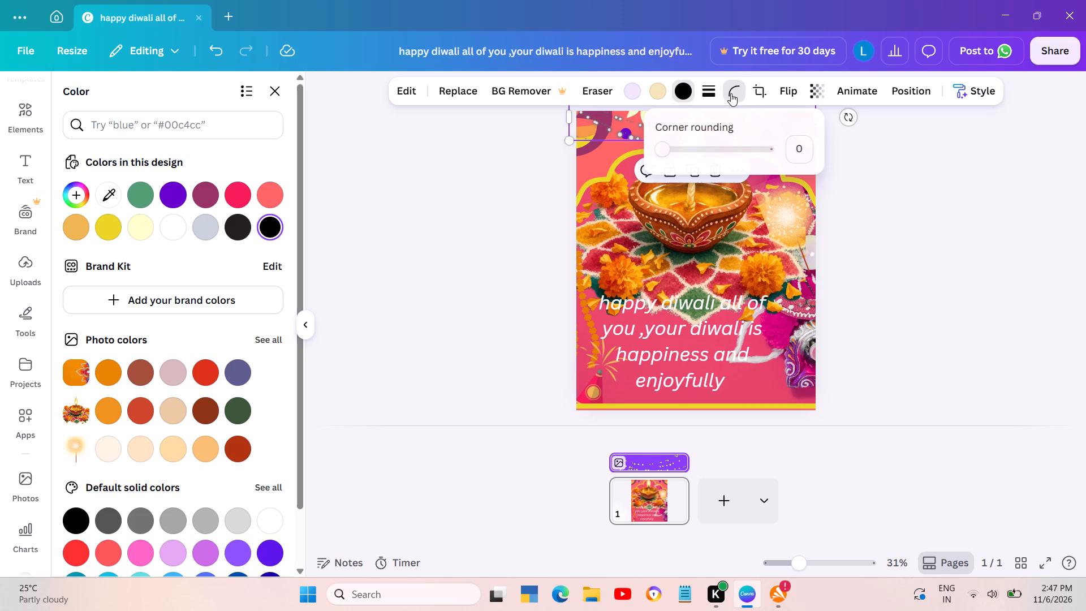
{"action": "left_click", "coordinate": [710, 144]}
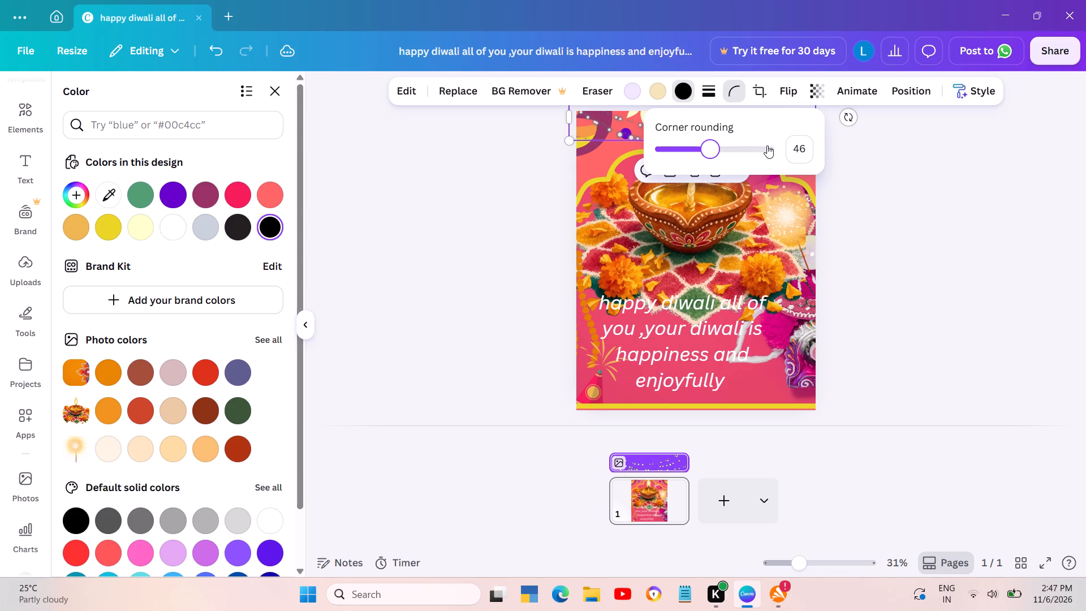
{"action": "left_click_drag", "start_coordinate": [767, 145], "coordinate": [793, 150]}
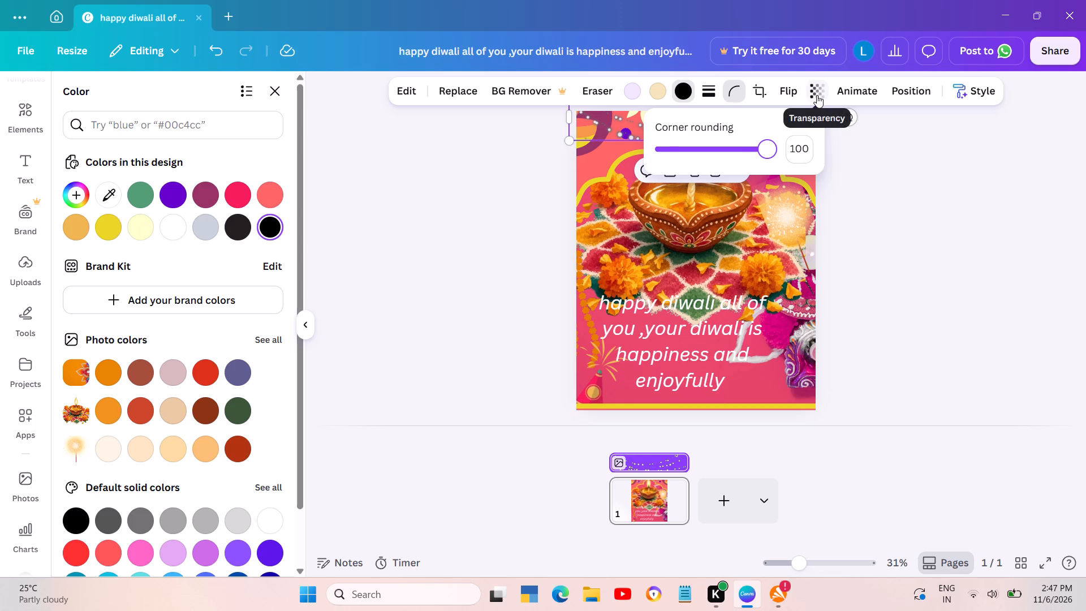
Try the Whip Slide, Old TV and Shake Zoom animations on the lights graphic, and apply Chroma Wave on enter.
{"action": "left_click", "coordinate": [817, 95]}
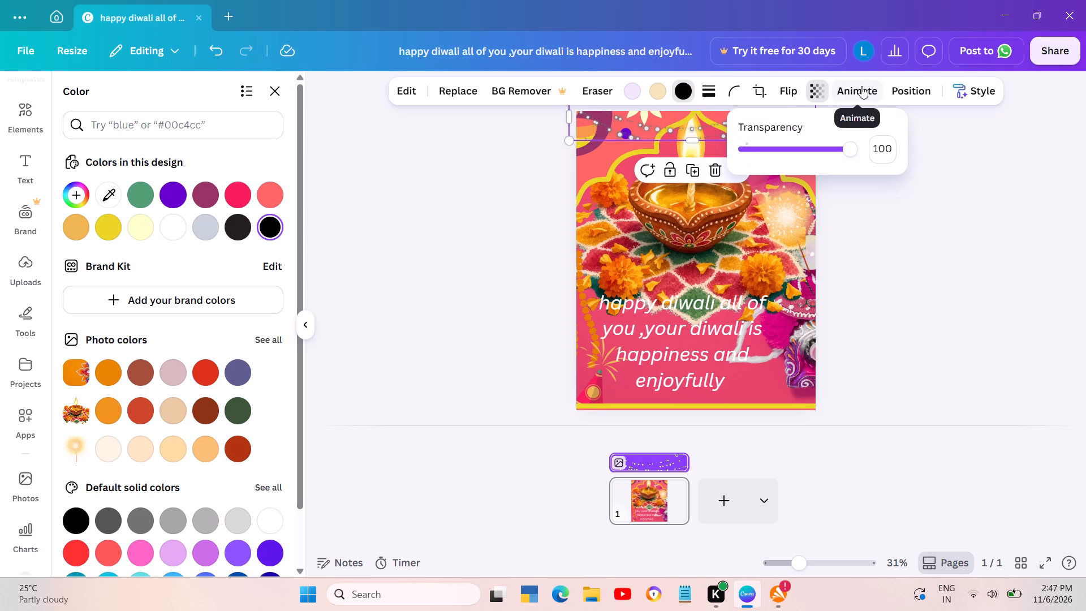
{"action": "left_click", "coordinate": [861, 86]}
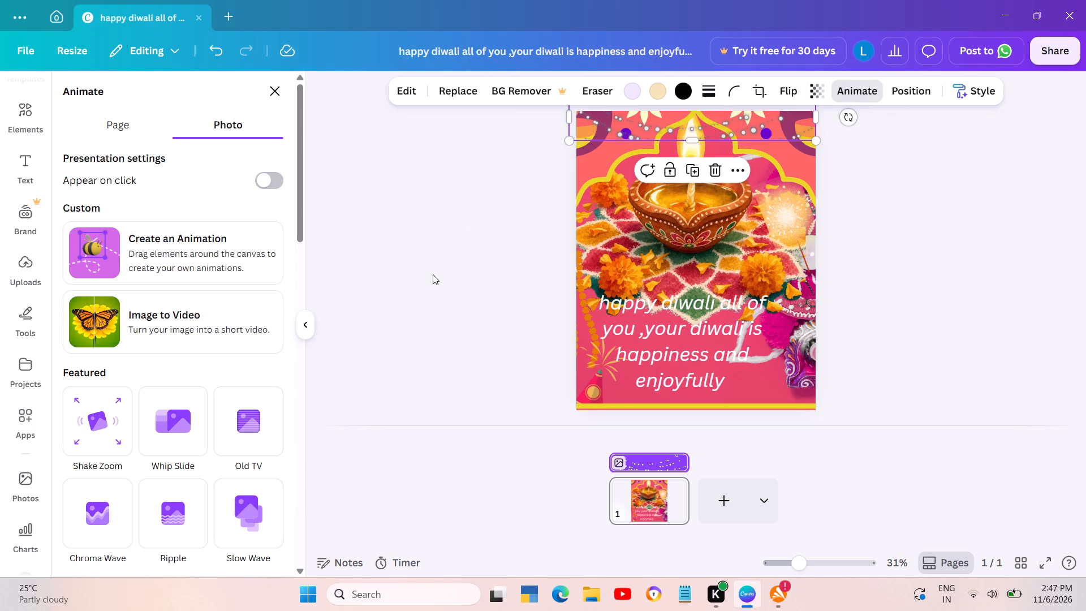
{"action": "left_click", "coordinate": [178, 420]}
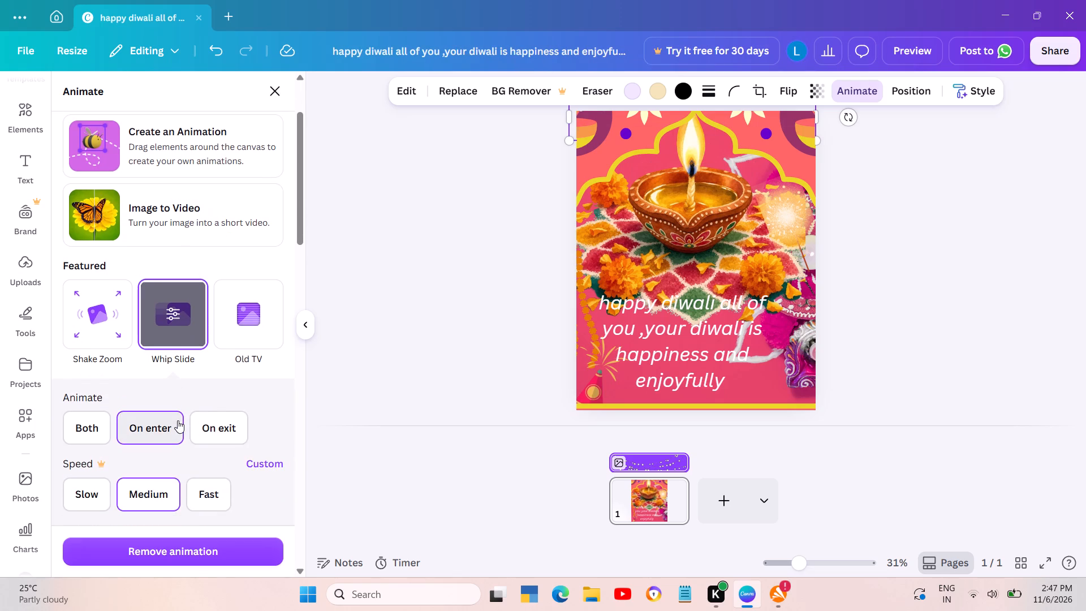
{"action": "left_click", "coordinate": [243, 330]}
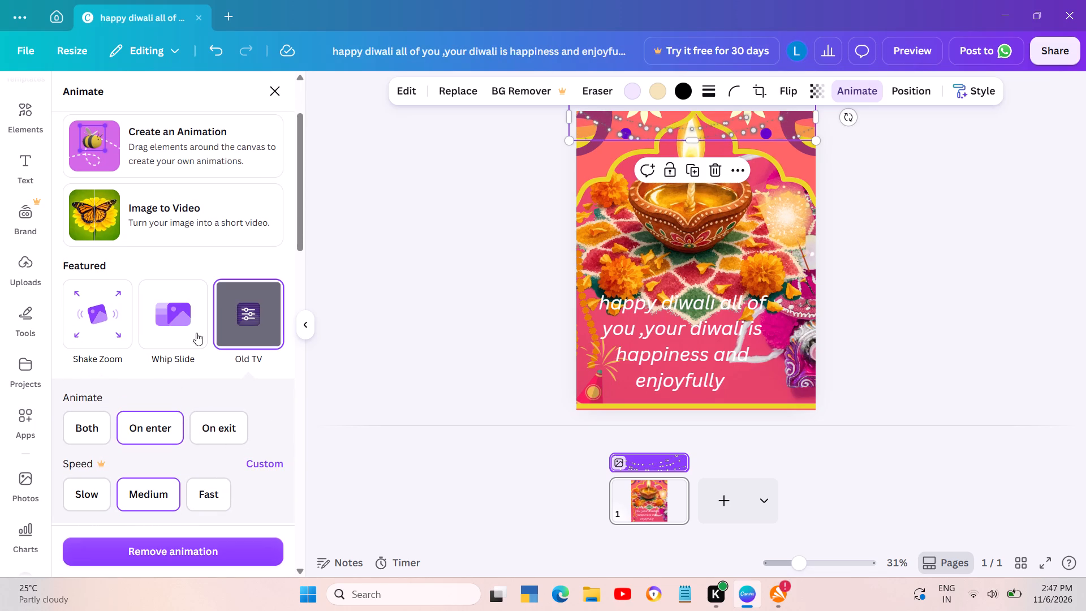
{"action": "left_click", "coordinate": [102, 321]}
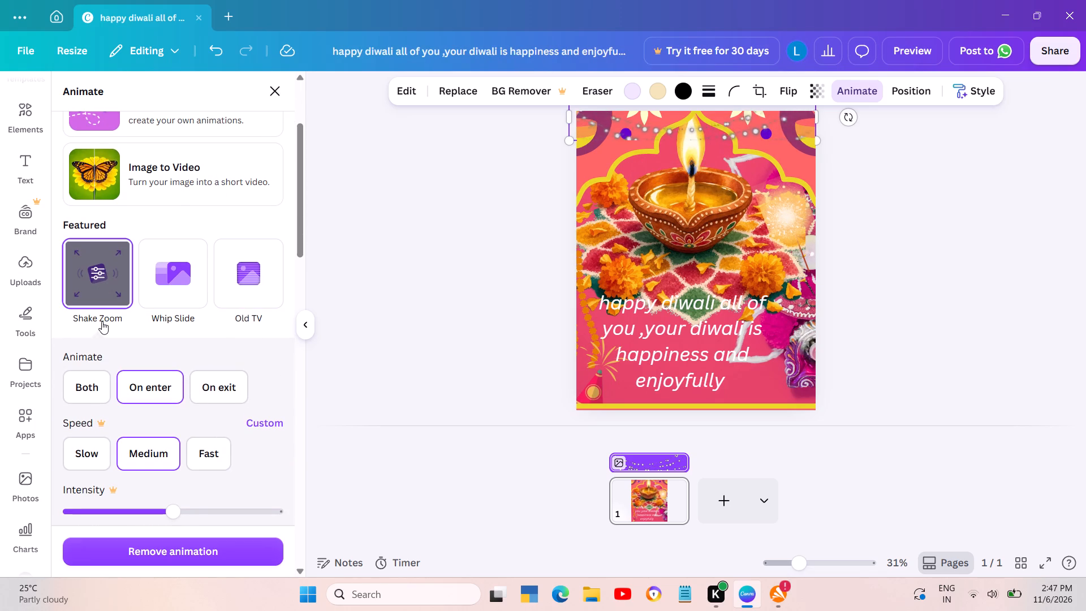
{"action": "scroll", "coordinate": [129, 430], "scroll_direction": "down", "scroll_amount": 1}
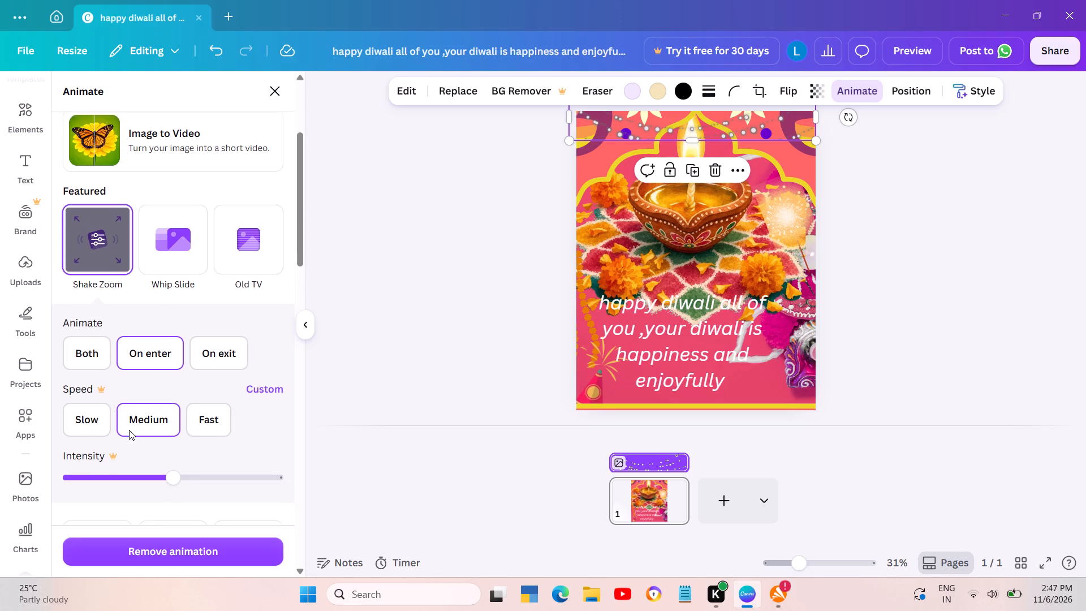
{"action": "scroll", "coordinate": [129, 430], "scroll_direction": "down", "scroll_amount": 2}
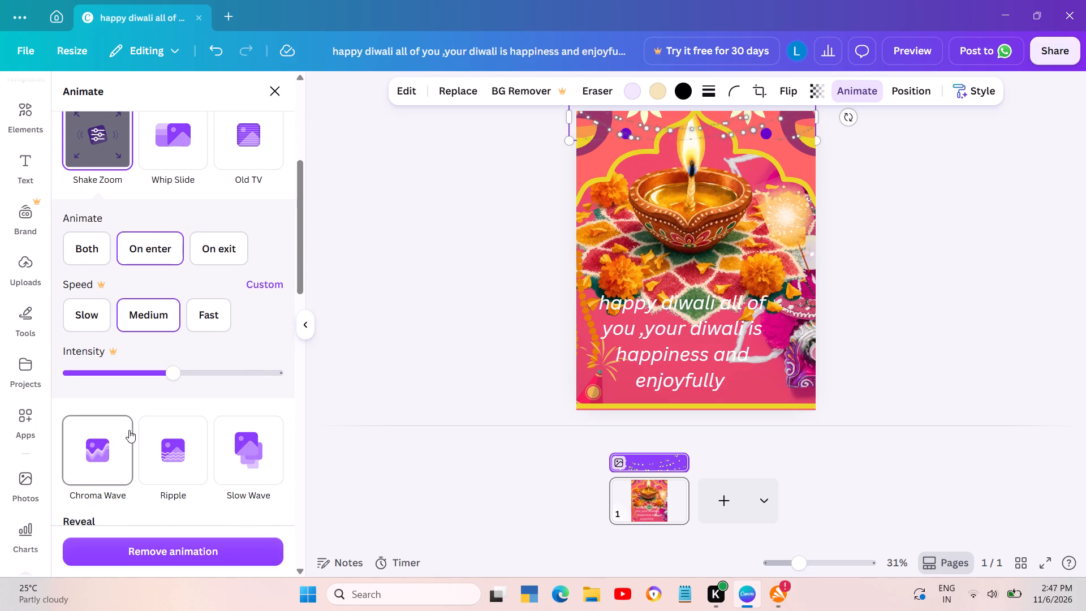
{"action": "left_click", "coordinate": [129, 430]}
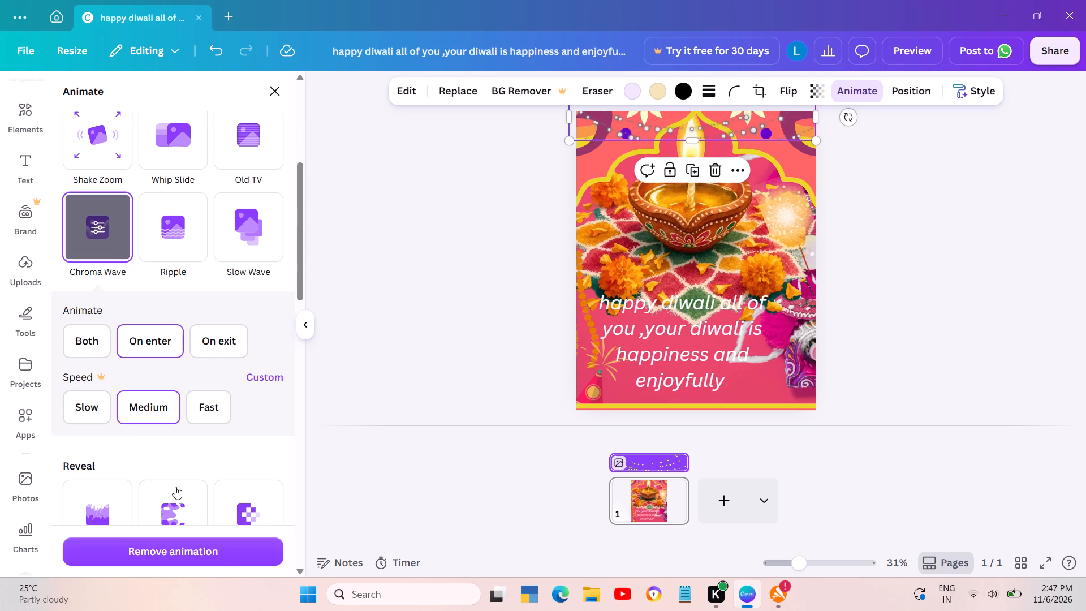
Try the Ink and Digital reveal animations on the lights graphic, and apply Shake Zoom on enter.
{"action": "left_click", "coordinate": [175, 497]}
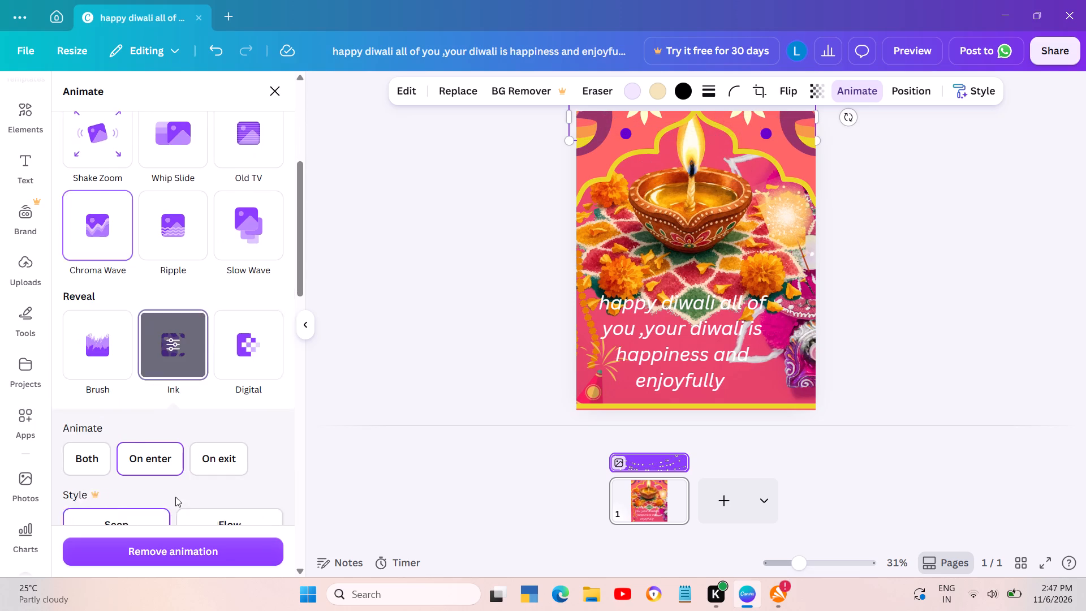
{"action": "scroll", "coordinate": [175, 497], "scroll_direction": "down", "scroll_amount": 2}
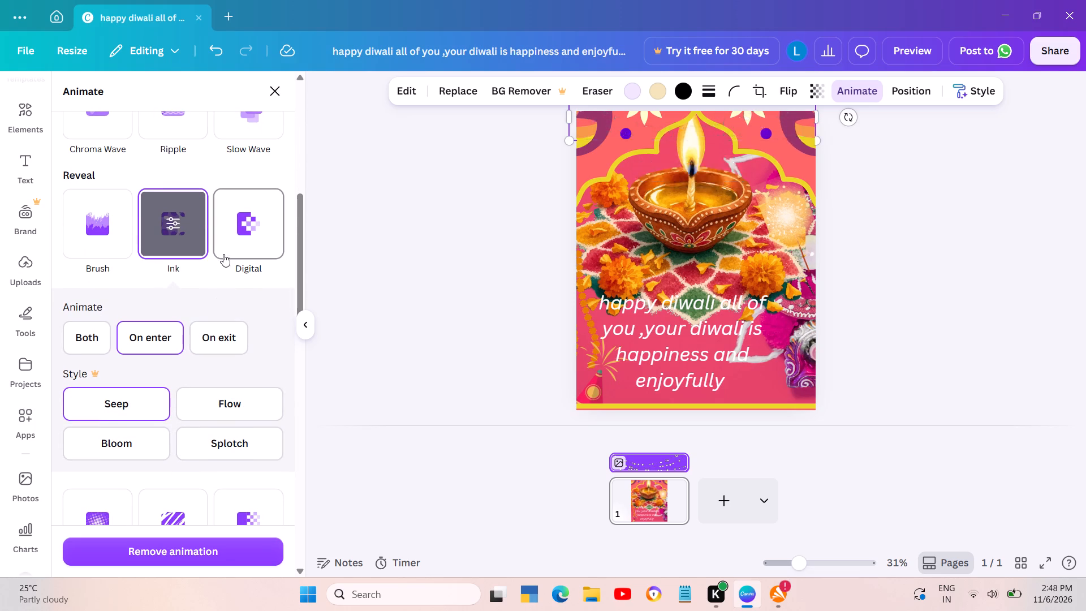
{"action": "left_click", "coordinate": [223, 254]}
{"action": "scroll", "coordinate": [223, 254], "scroll_direction": "up", "scroll_amount": 3}
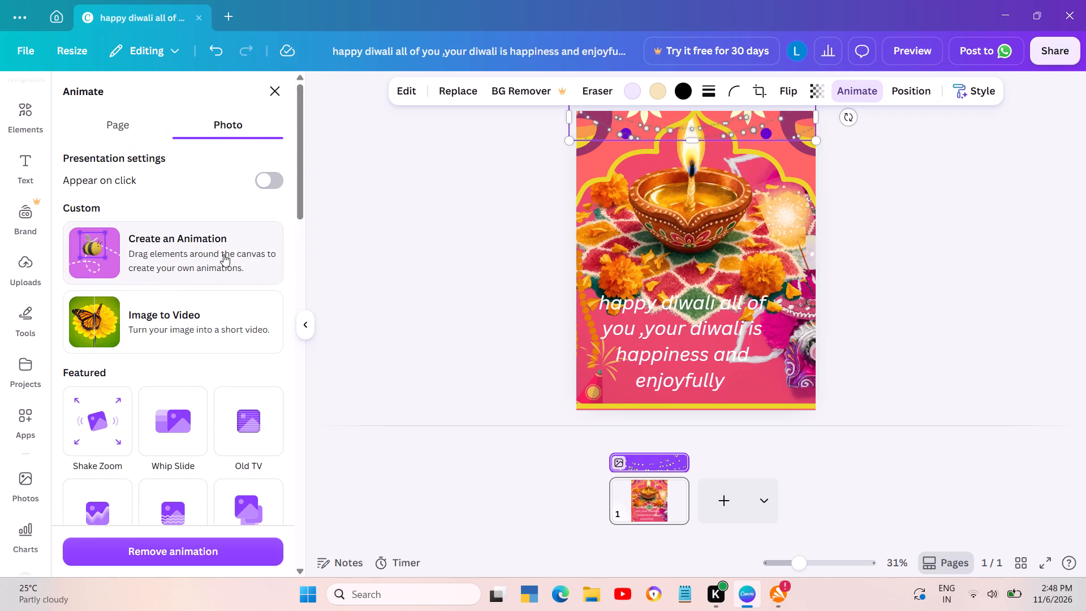
{"action": "left_click", "coordinate": [88, 437]}
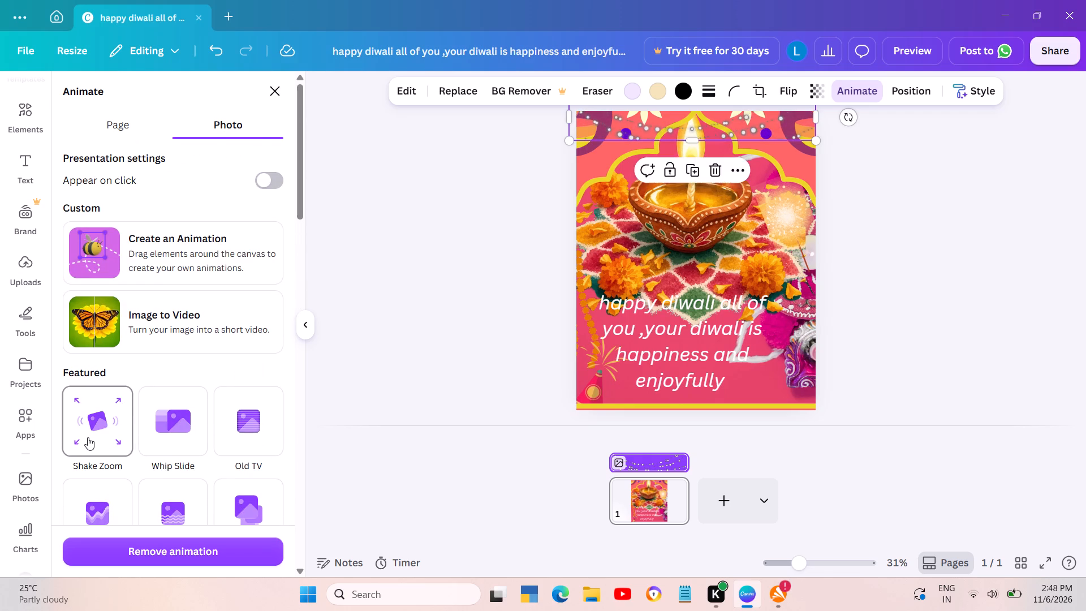
{"action": "left_click", "coordinate": [77, 273]}
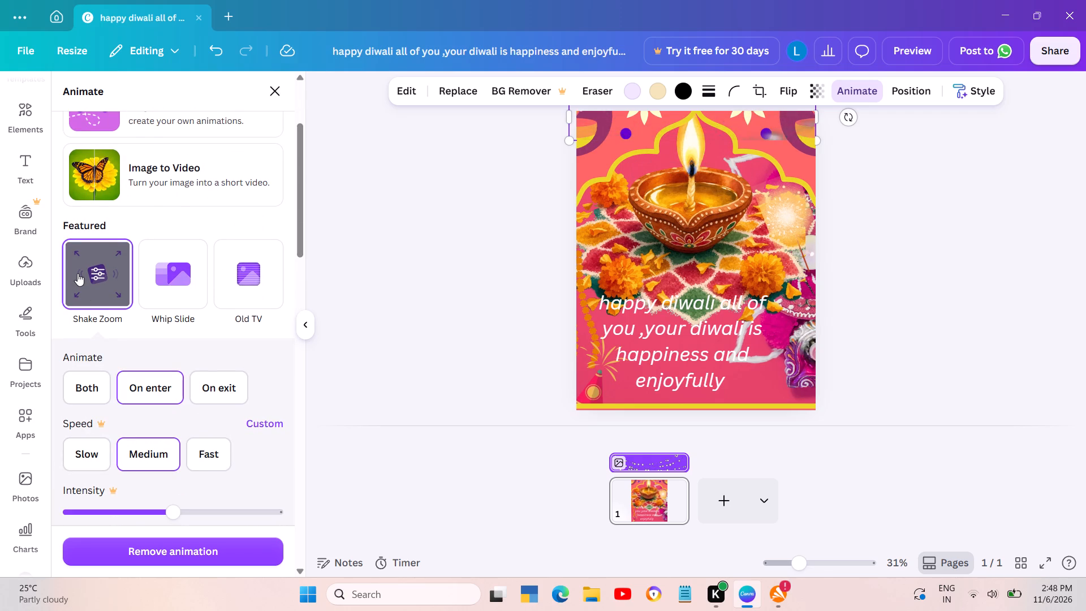
{"action": "left_click", "coordinate": [343, 353]}
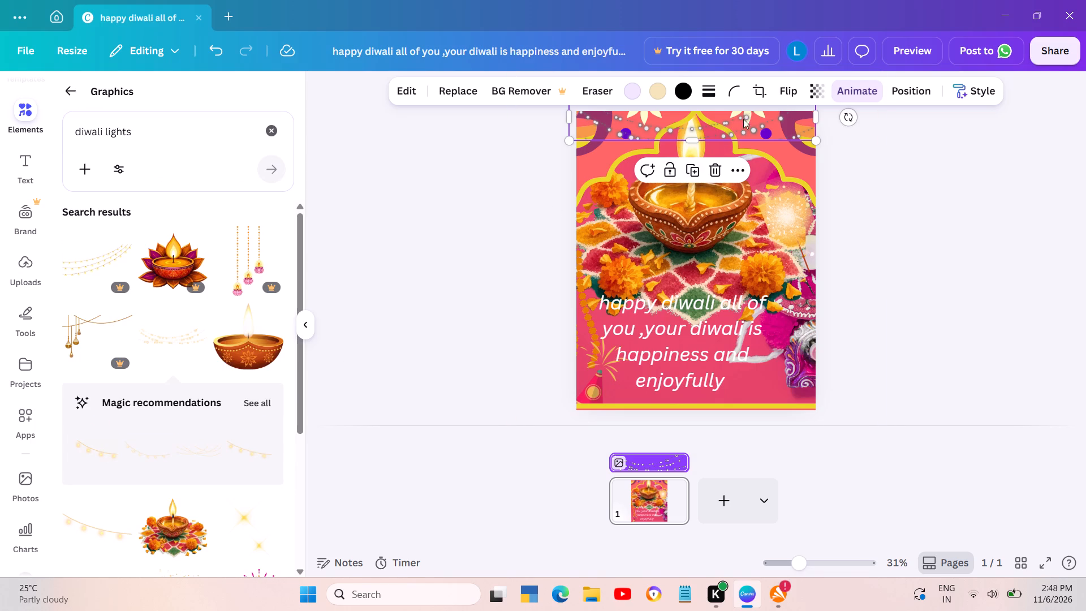
Inspect the card's layer stack, selecting the arch frame layer and reselecting the lights layer.
{"action": "left_click", "coordinate": [898, 89]}
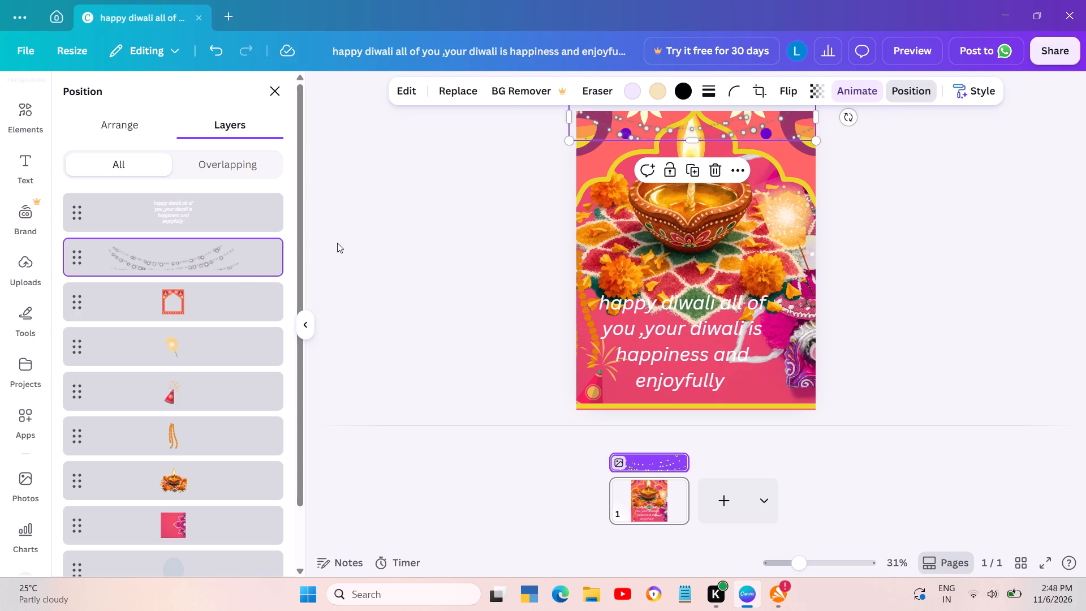
{"action": "left_click", "coordinate": [206, 306]}
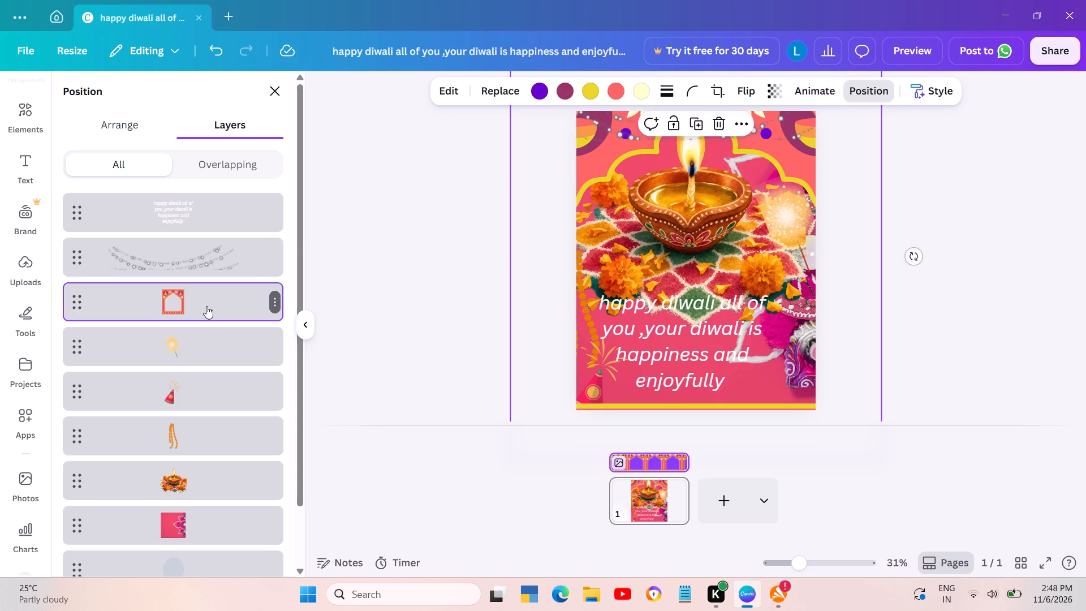
{"action": "left_click", "coordinate": [224, 260]}
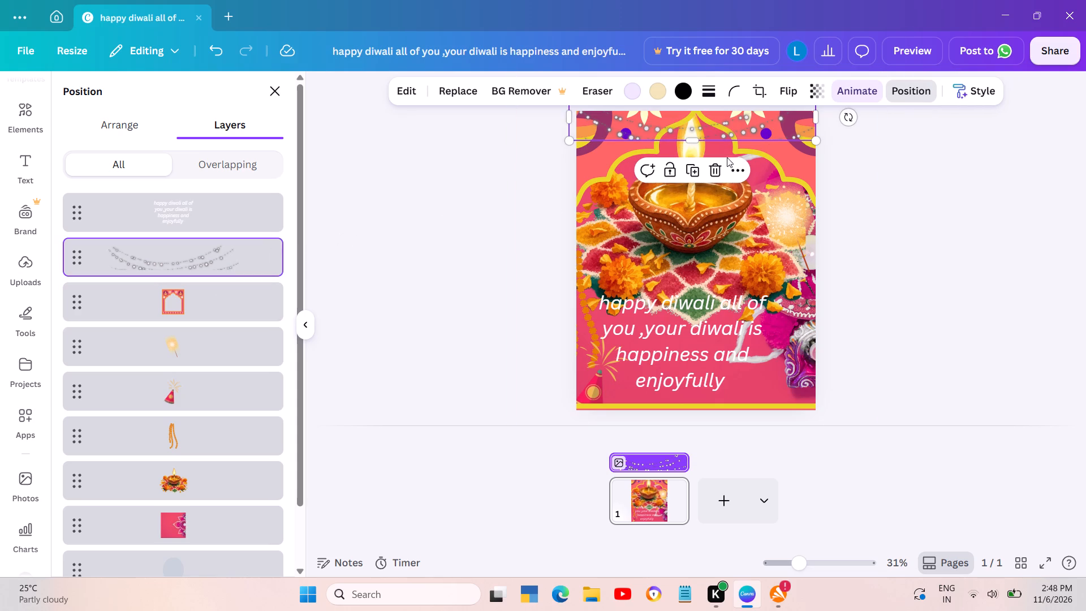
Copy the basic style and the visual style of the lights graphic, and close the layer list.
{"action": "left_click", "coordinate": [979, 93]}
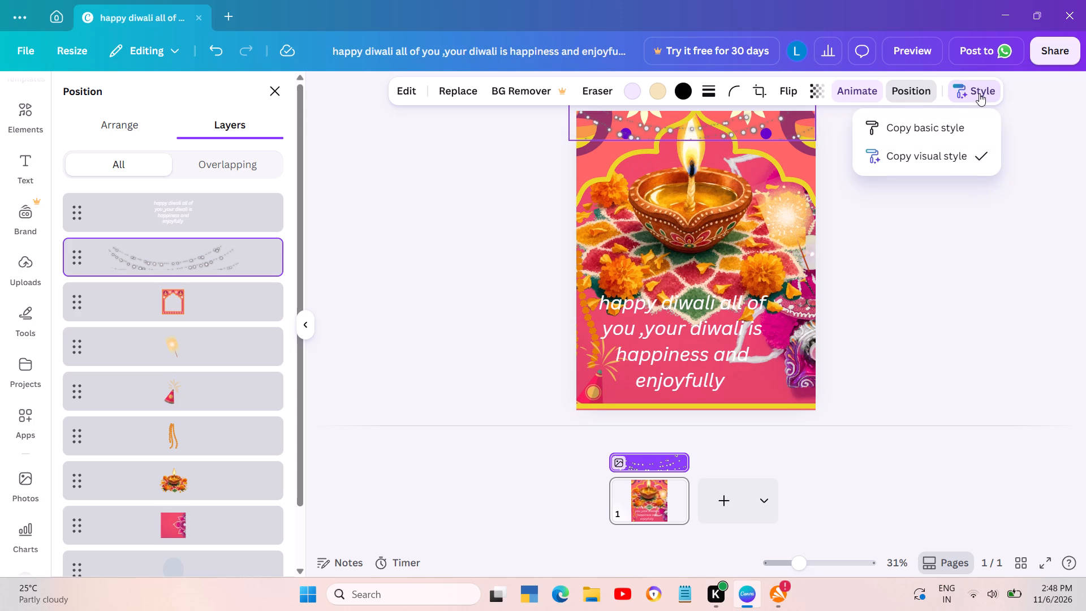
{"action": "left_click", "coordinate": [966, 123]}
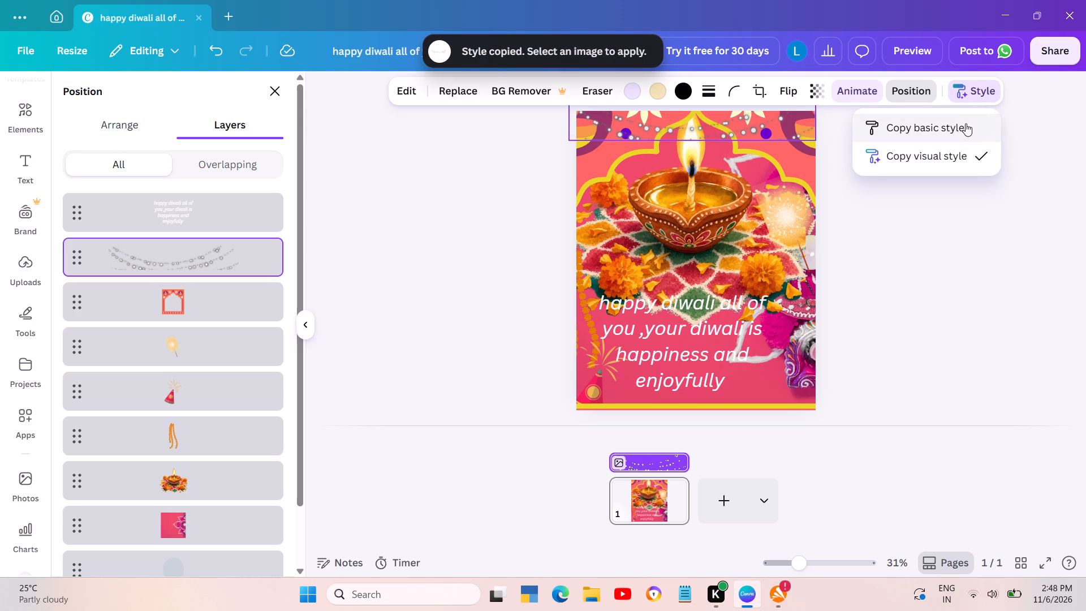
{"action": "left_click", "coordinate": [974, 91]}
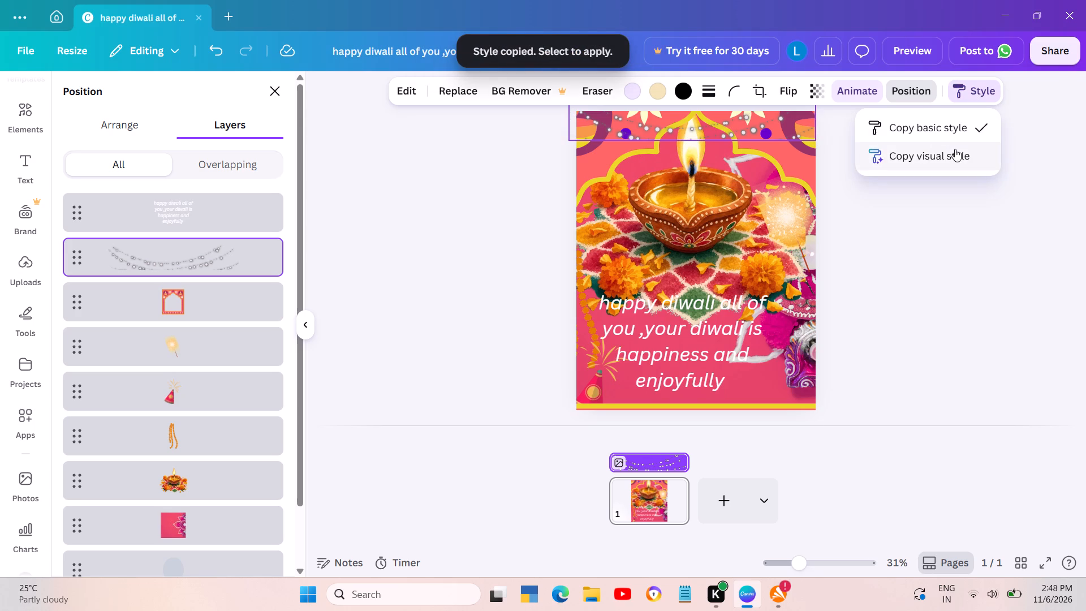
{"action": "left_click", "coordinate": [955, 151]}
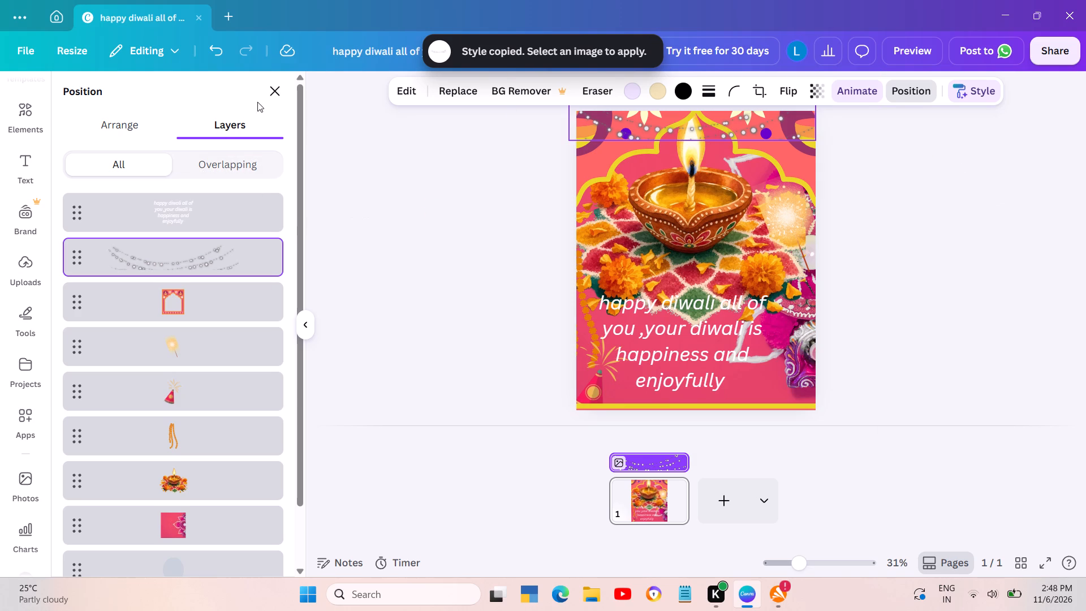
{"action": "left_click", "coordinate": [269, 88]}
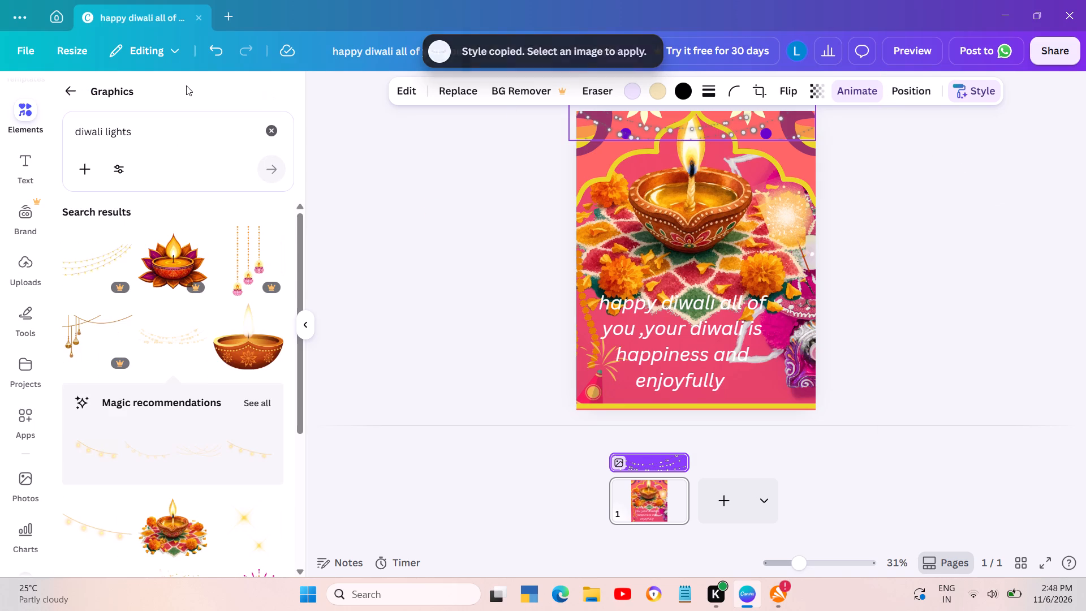
Add the golden hanging-ornament strings graphic from the diwali lights results and place it in the card's top-right corner.
{"action": "scroll", "coordinate": [188, 355], "scroll_direction": "down", "scroll_amount": 2}
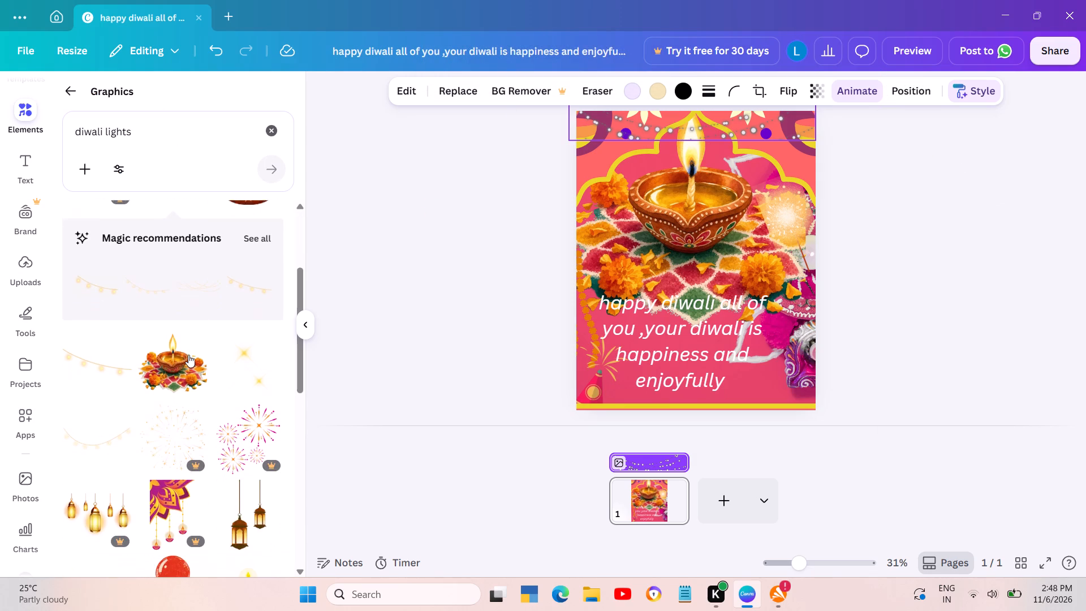
{"action": "scroll", "coordinate": [188, 355], "scroll_direction": "down", "scroll_amount": 3}
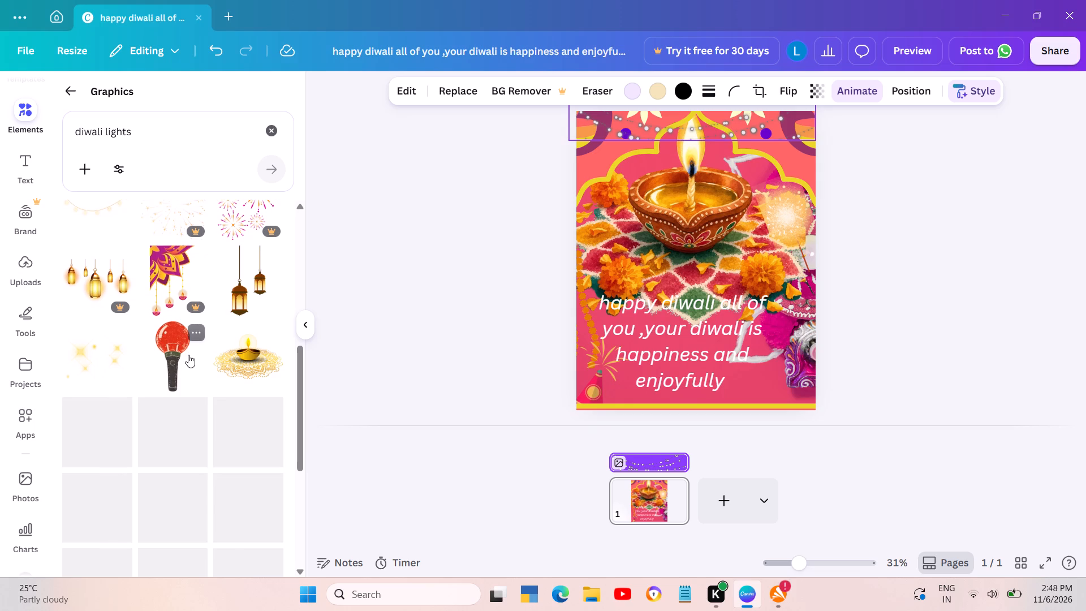
{"action": "scroll", "coordinate": [188, 355], "scroll_direction": "down", "scroll_amount": 1}
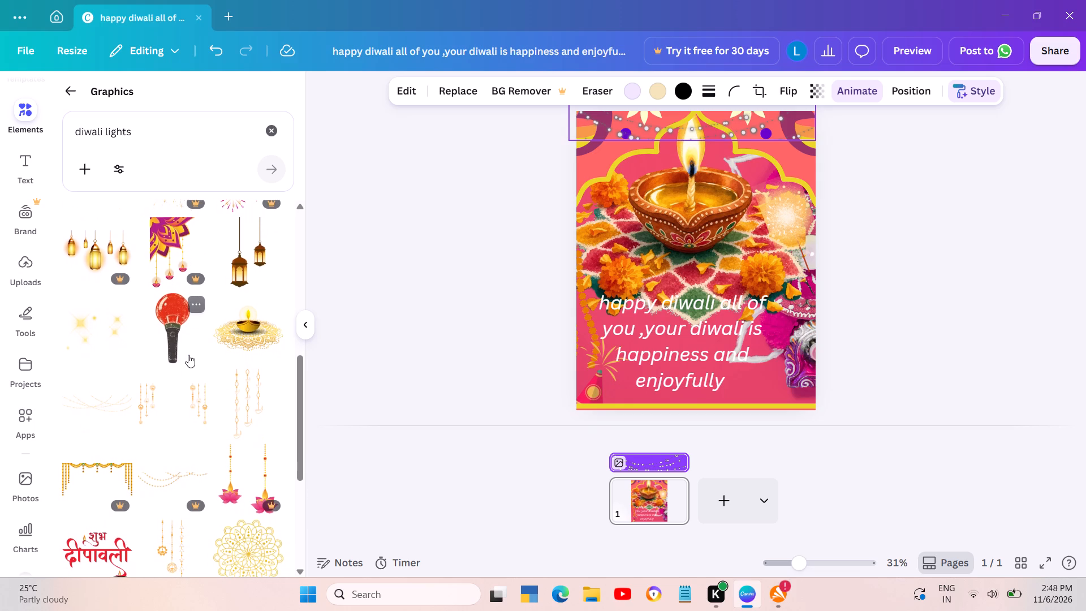
{"action": "scroll", "coordinate": [188, 355], "scroll_direction": "down", "scroll_amount": 1}
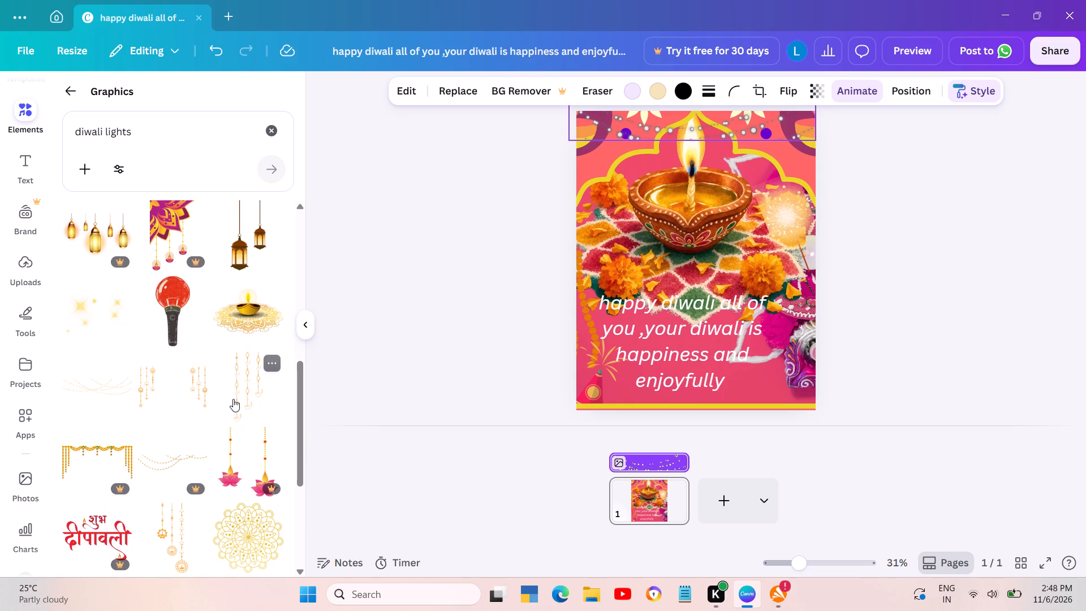
{"action": "scroll", "coordinate": [233, 399], "scroll_direction": "down", "scroll_amount": 2}
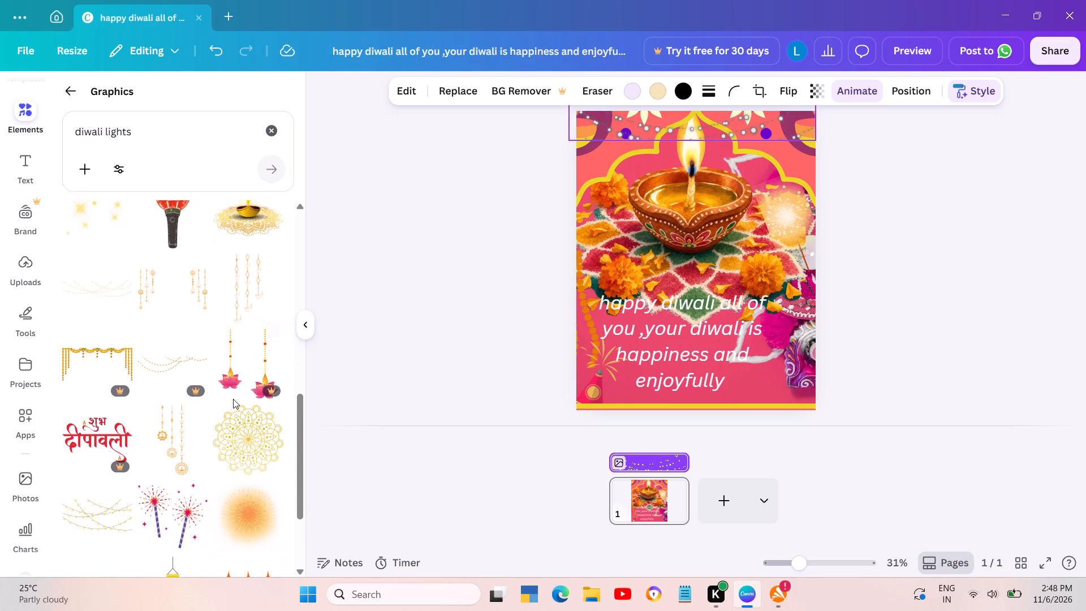
{"action": "left_click", "coordinate": [181, 436]}
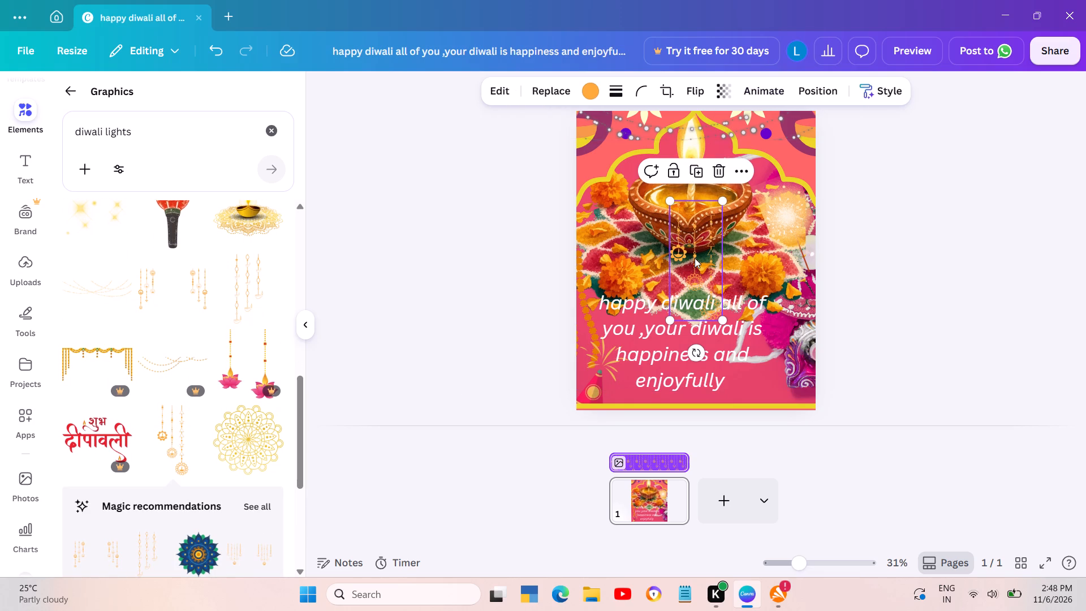
{"action": "left_click_drag", "start_coordinate": [695, 258], "coordinate": [787, 170]}
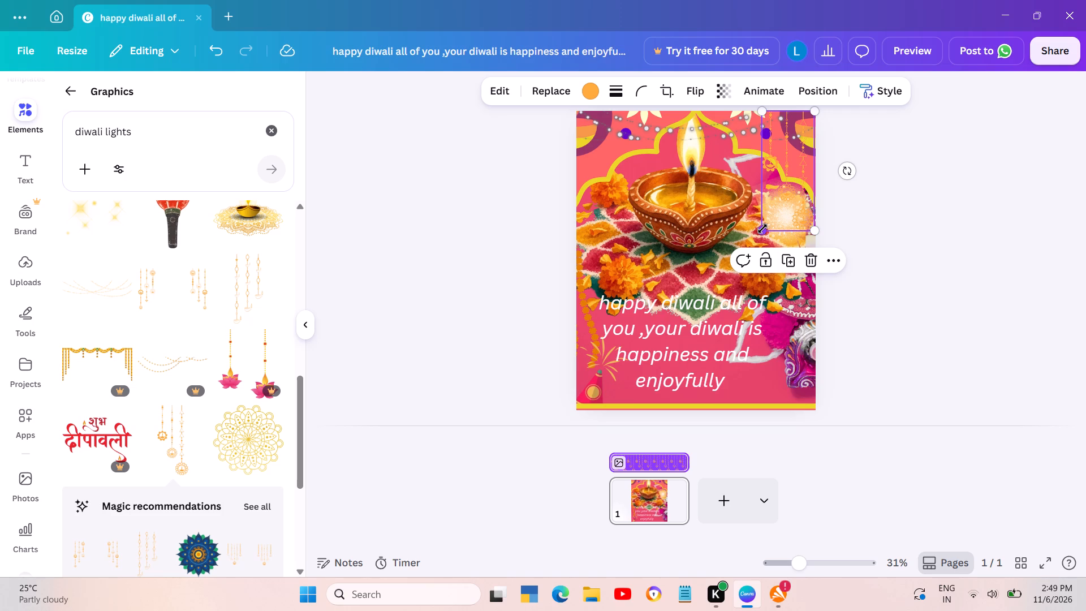
Enlarge the hanging-ornament graphic from its lower-left corner until it spans nearly the card's full height.
{"action": "left_click_drag", "start_coordinate": [762, 229], "coordinate": [749, 242]}
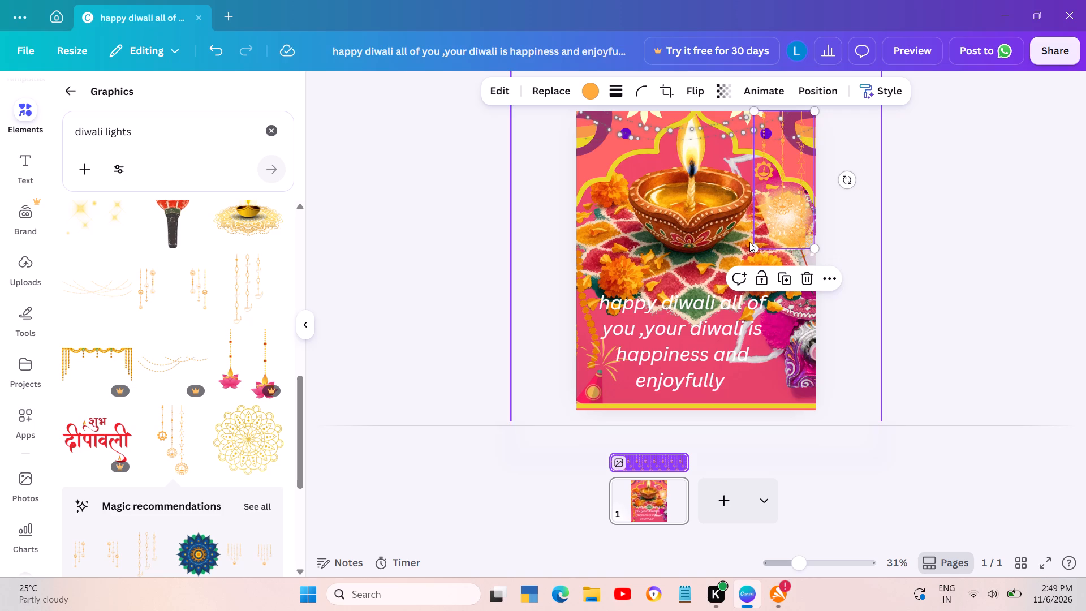
{"action": "left_click_drag", "start_coordinate": [749, 242], "coordinate": [743, 270]}
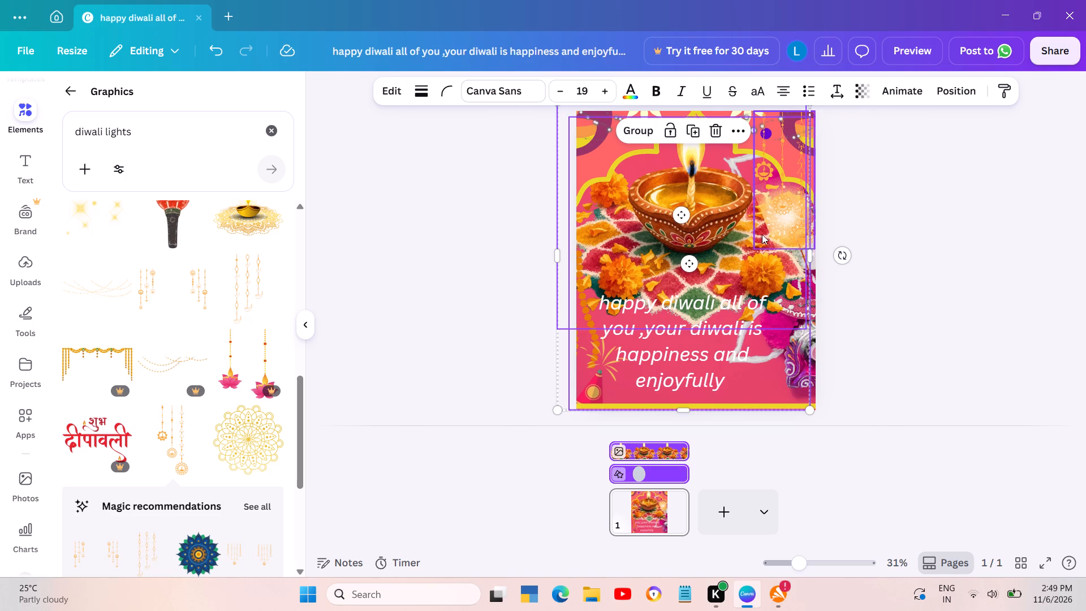
{"action": "left_click", "coordinate": [769, 220]}
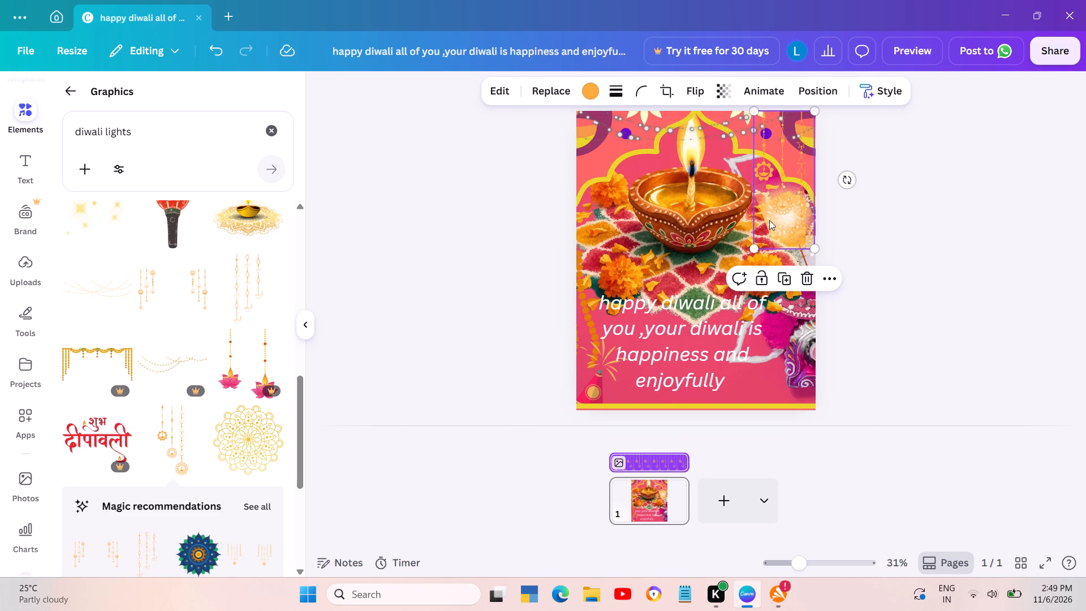
{"action": "left_click_drag", "start_coordinate": [753, 252], "coordinate": [735, 270]}
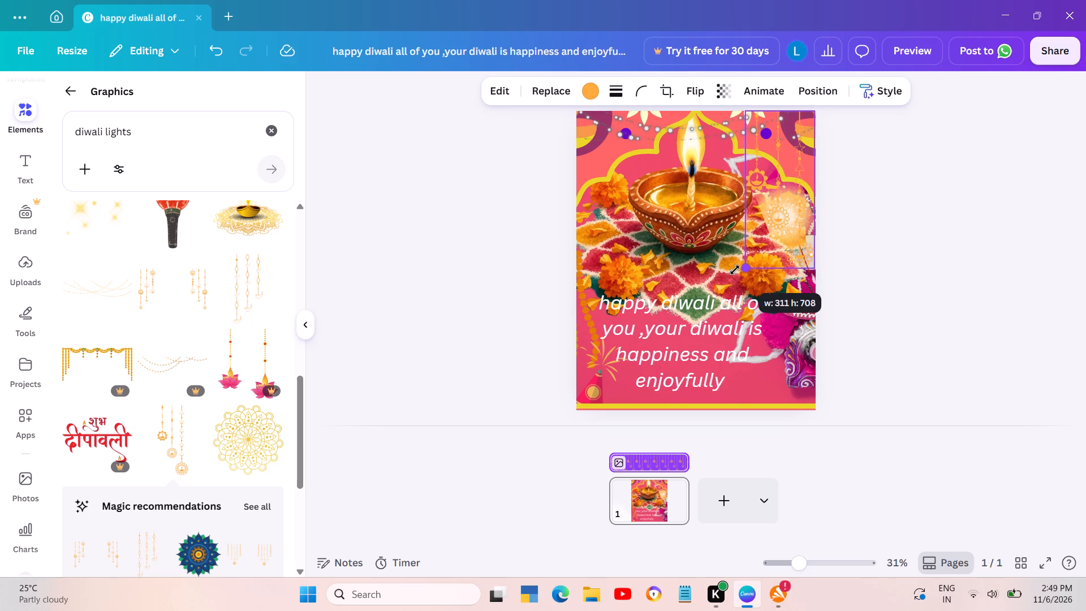
{"action": "left_click_drag", "start_coordinate": [735, 270], "coordinate": [637, 418]}
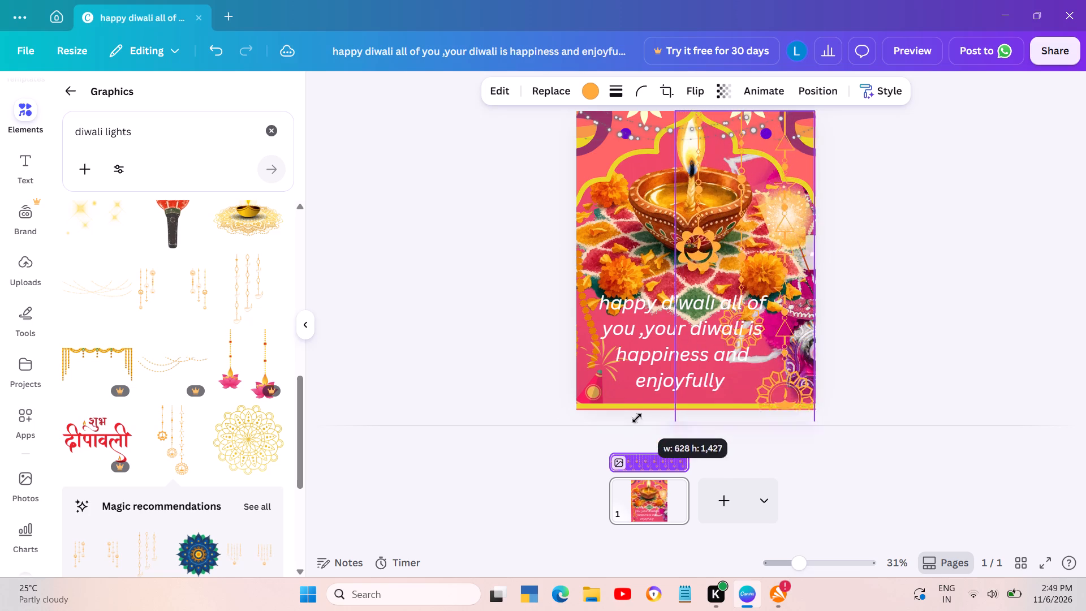
{"action": "left_click_drag", "start_coordinate": [637, 418], "coordinate": [665, 384]}
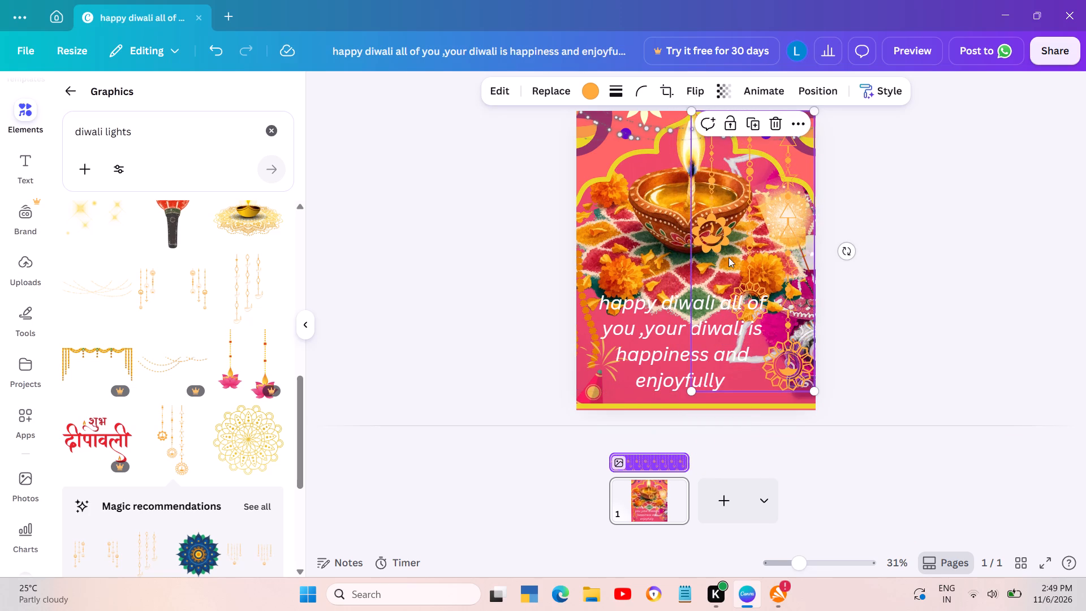
Shift the hanging-ornament graphic rightward so it partly overhangs the card's right edge, clear of most of the diya.
{"action": "left_click", "coordinate": [735, 243]}
{"action": "left_click_drag", "start_coordinate": [735, 243], "coordinate": [766, 240]}
{"action": "left_click", "coordinate": [739, 252]}
{"action": "left_click_drag", "start_coordinate": [739, 252], "coordinate": [773, 251]}
{"action": "left_click_drag", "start_coordinate": [773, 251], "coordinate": [781, 252]}
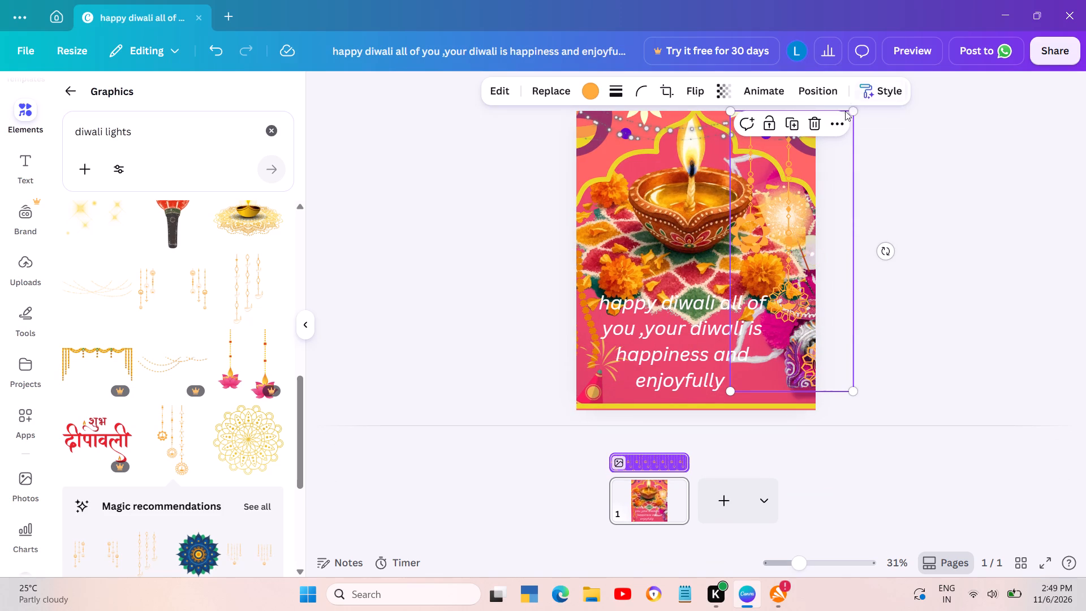
Duplicate the hanging-ornament graphic and place the copy along the card's left side, partly overhanging the left edge.
{"action": "left_click", "coordinate": [838, 123]}
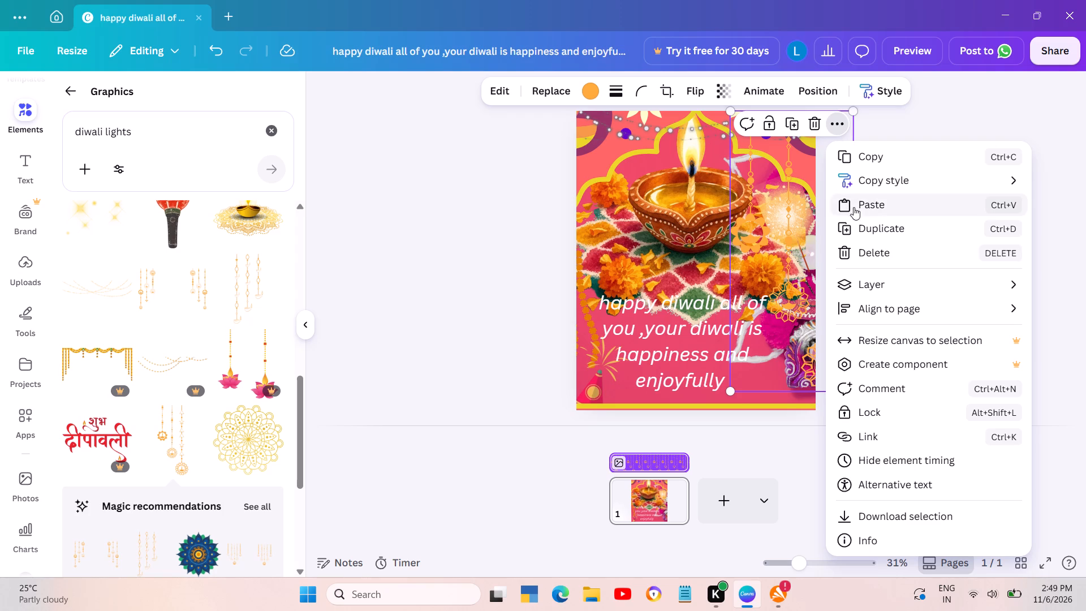
{"action": "left_click", "coordinate": [862, 222]}
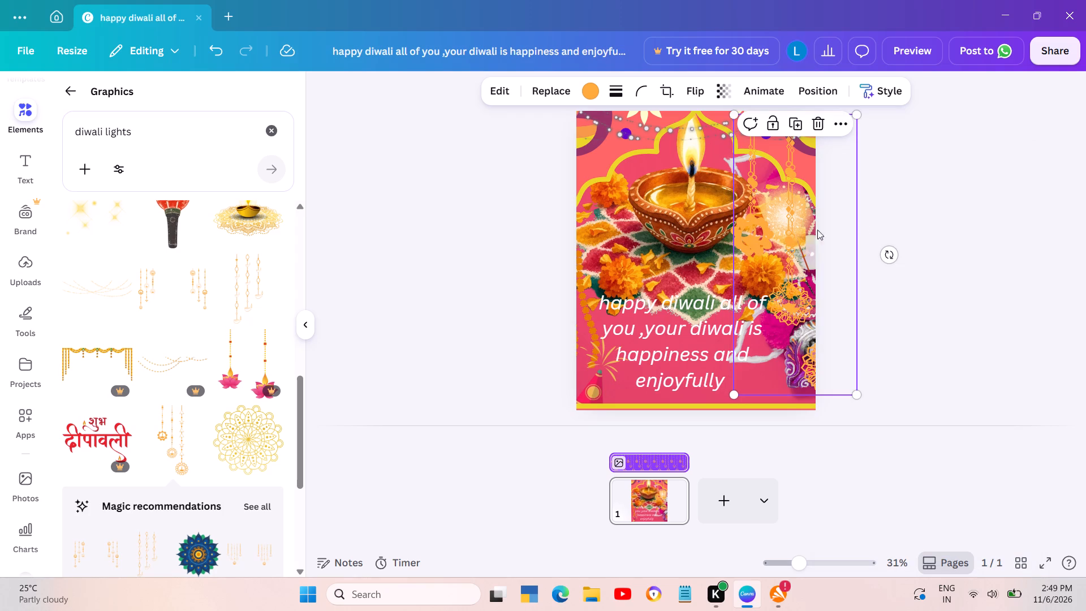
{"action": "left_click_drag", "start_coordinate": [798, 237], "coordinate": [642, 236]}
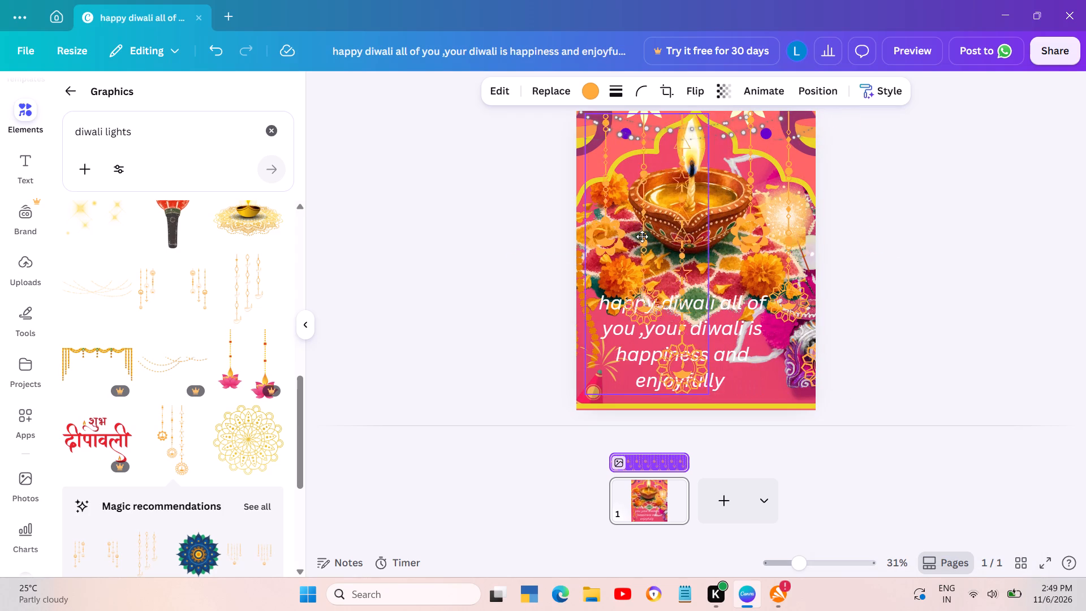
{"action": "left_click_drag", "start_coordinate": [642, 236], "coordinate": [651, 237]}
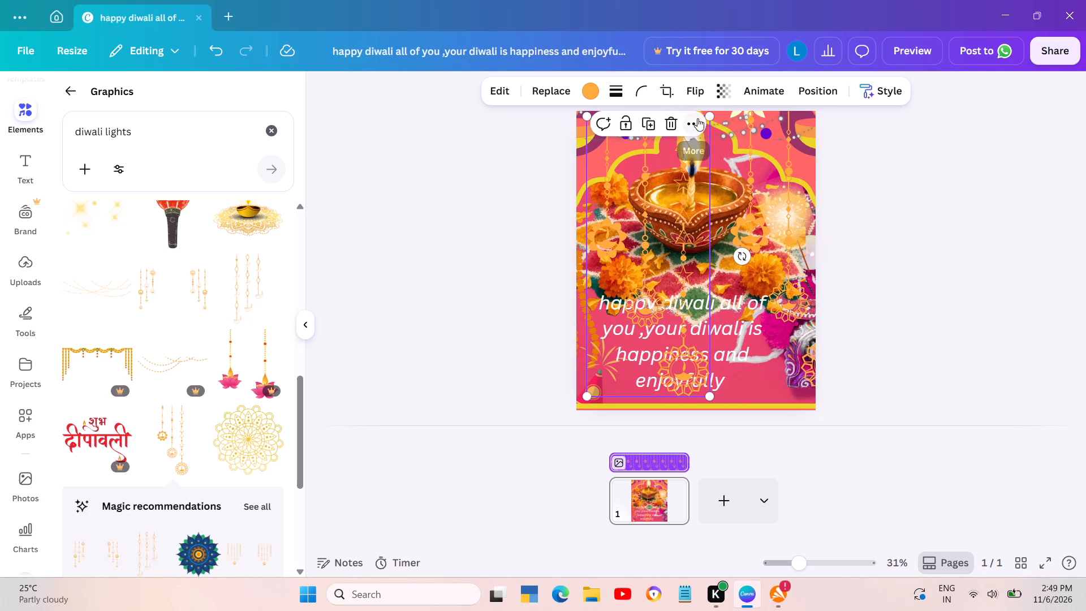
{"action": "left_click", "coordinate": [695, 118]}
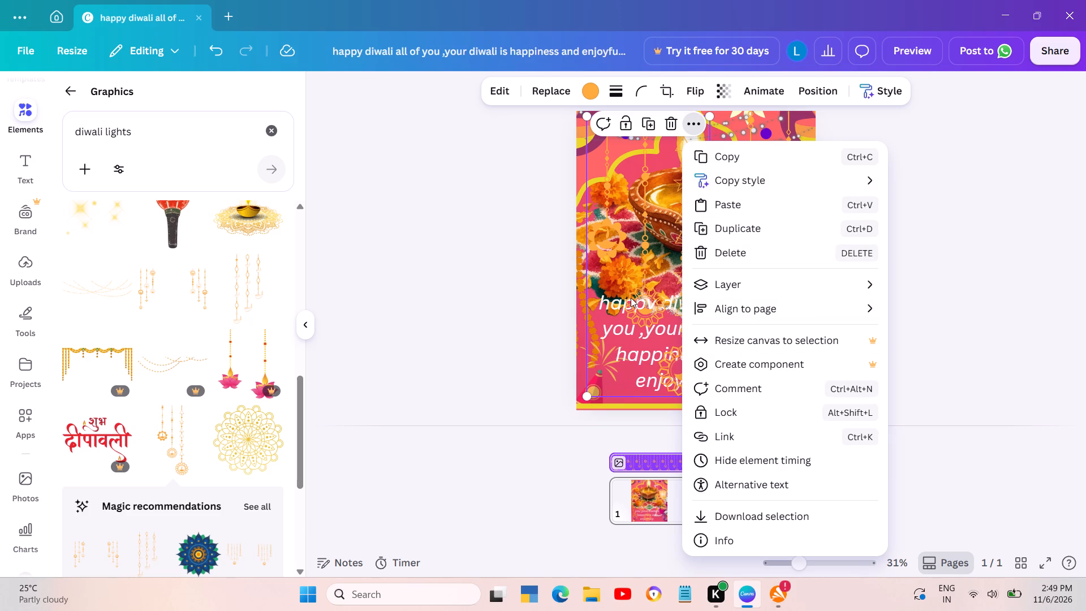
{"action": "left_click_drag", "start_coordinate": [631, 298], "coordinate": [633, 265]}
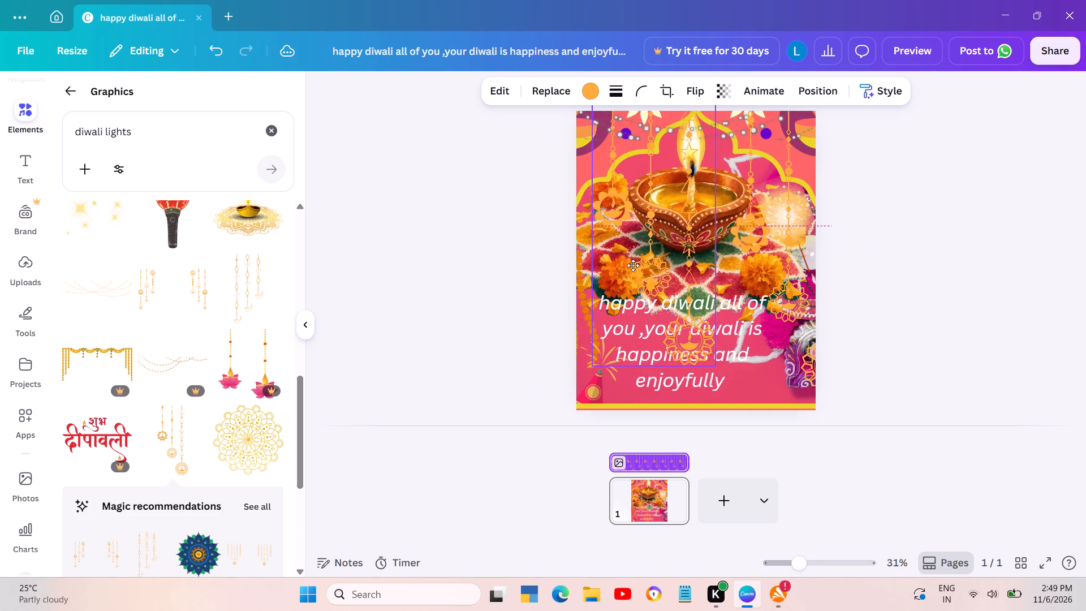
{"action": "left_click_drag", "start_coordinate": [633, 265], "coordinate": [555, 285]}
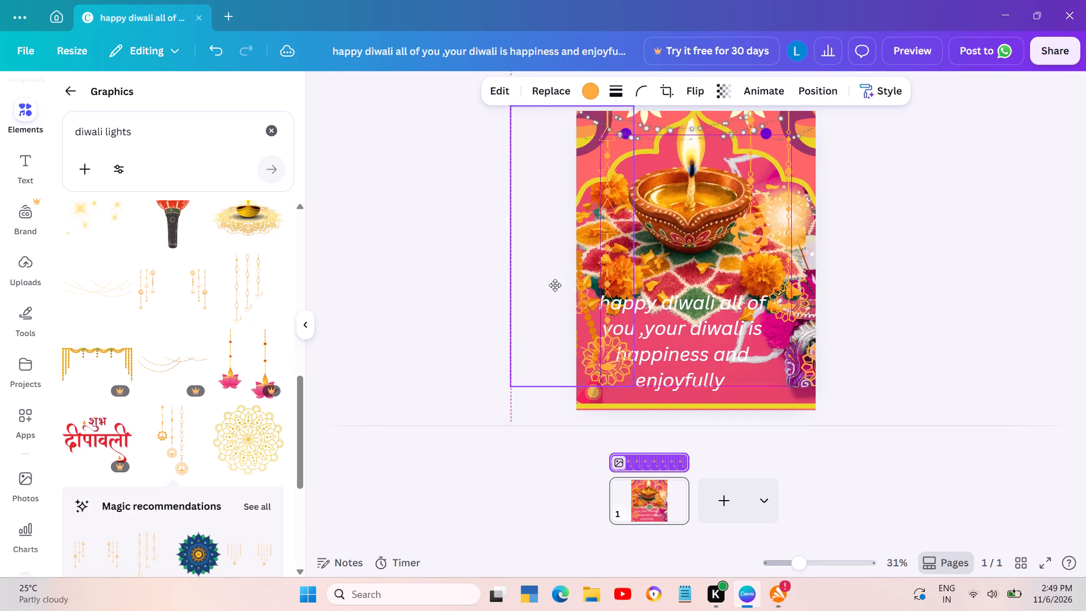
{"action": "left_click_drag", "start_coordinate": [555, 285], "coordinate": [566, 296]}
{"action": "left_click", "coordinate": [566, 296]}
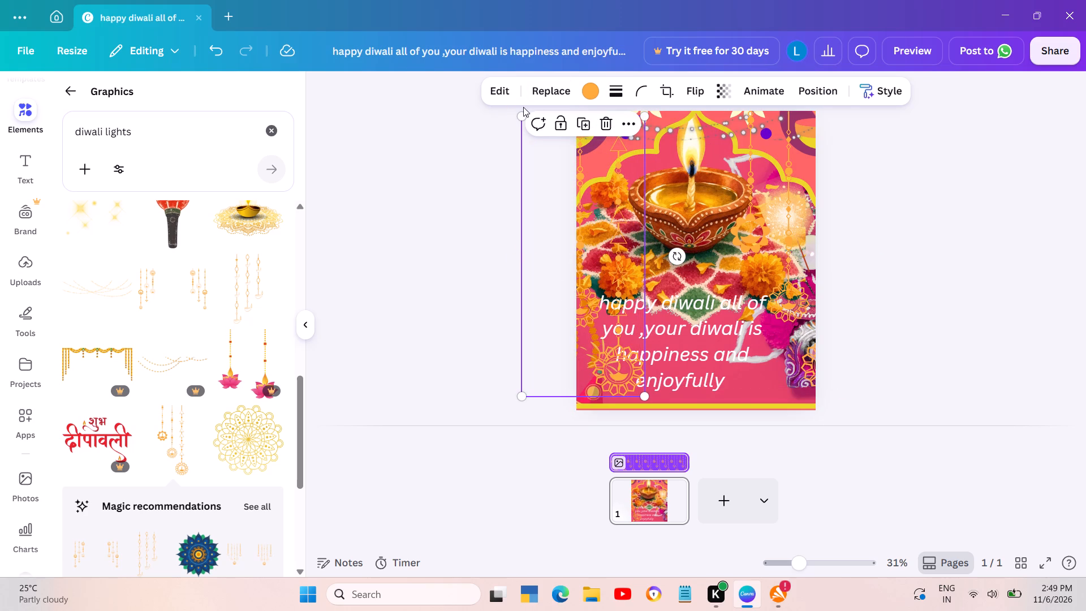
Recolor the left hanging-ornament graphic dark gray (#231f20).
{"action": "left_click", "coordinate": [581, 88]}
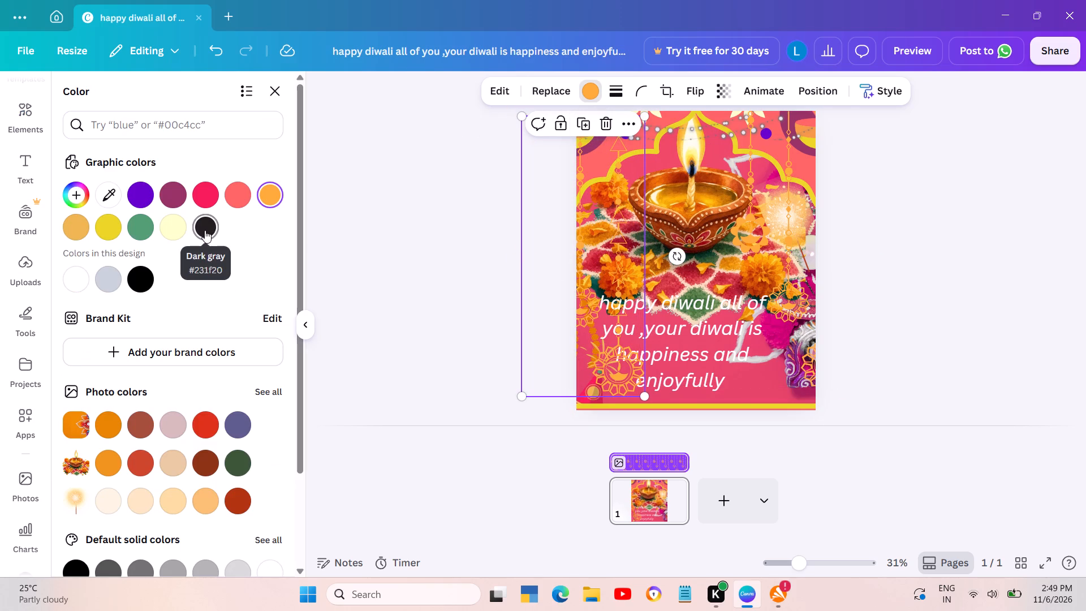
{"action": "left_click", "coordinate": [205, 230]}
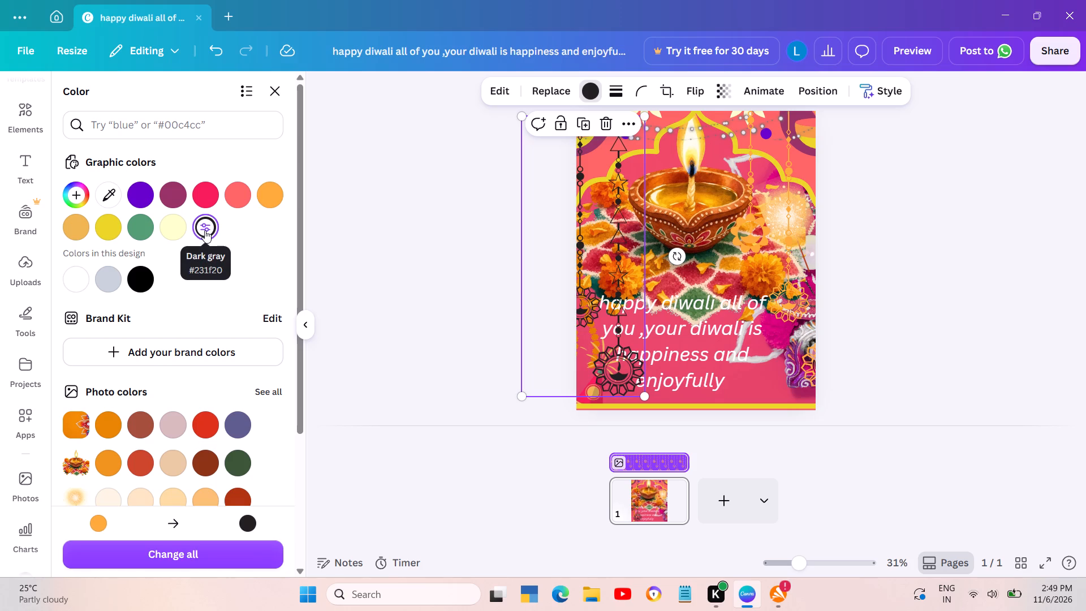
Recolor the right hanging-ornament graphic black and close the color choices.
{"action": "left_click", "coordinate": [751, 237]}
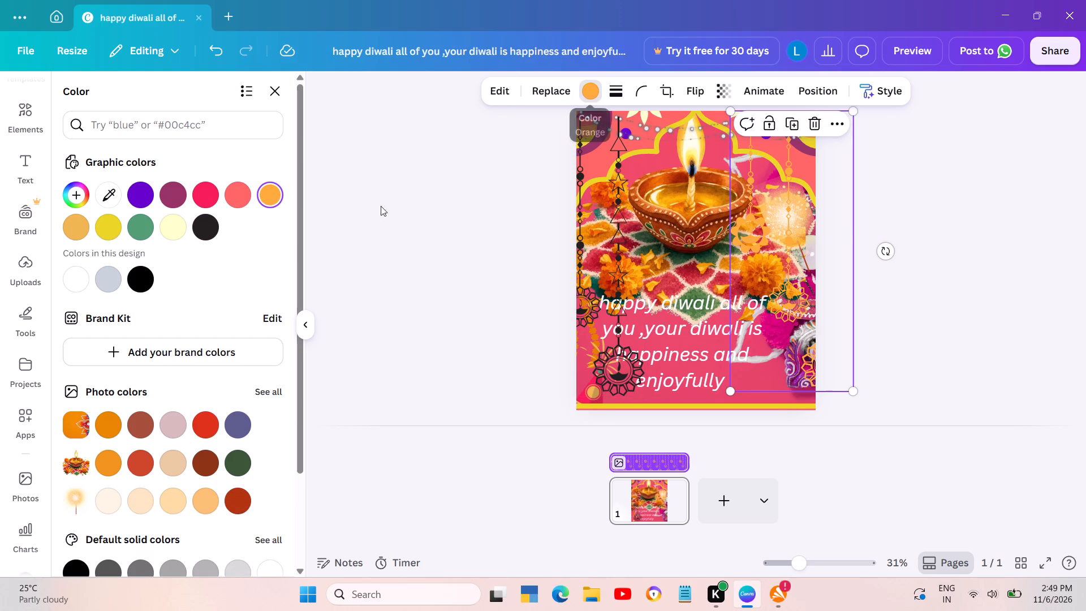
{"action": "left_click", "coordinate": [133, 285]}
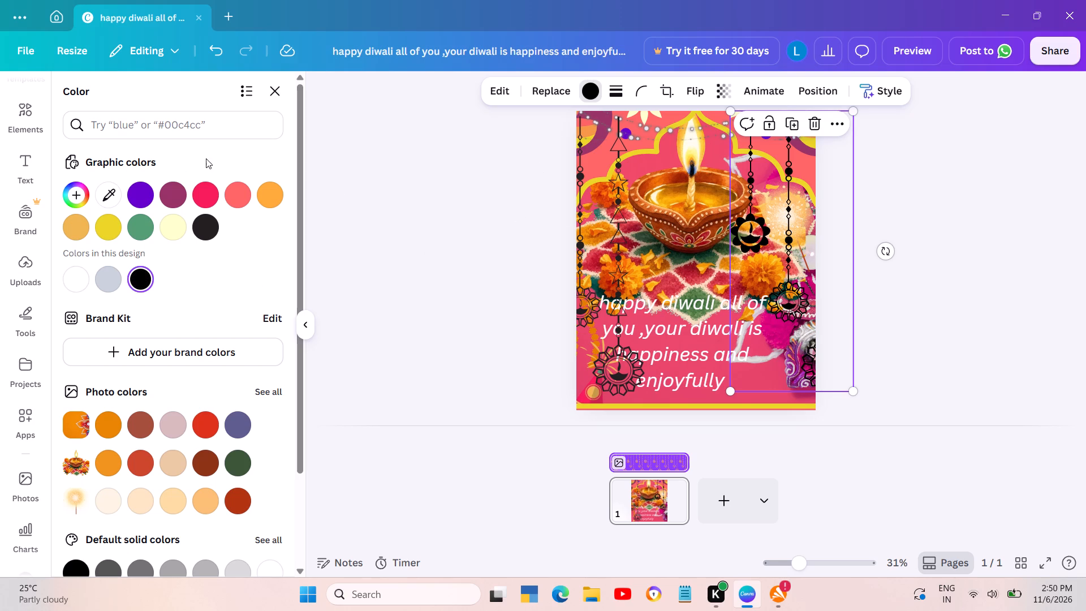
{"action": "left_click", "coordinate": [268, 92]}
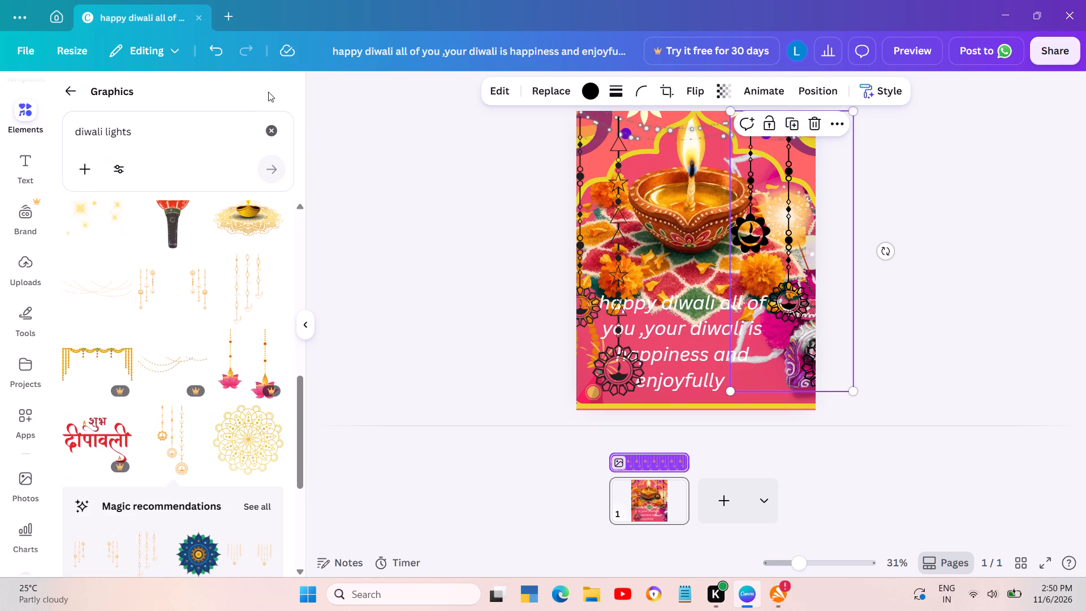
Look through more of the diwali lights graphics results for another decoration to add.
{"action": "scroll", "coordinate": [163, 327], "scroll_direction": "down", "scroll_amount": 3}
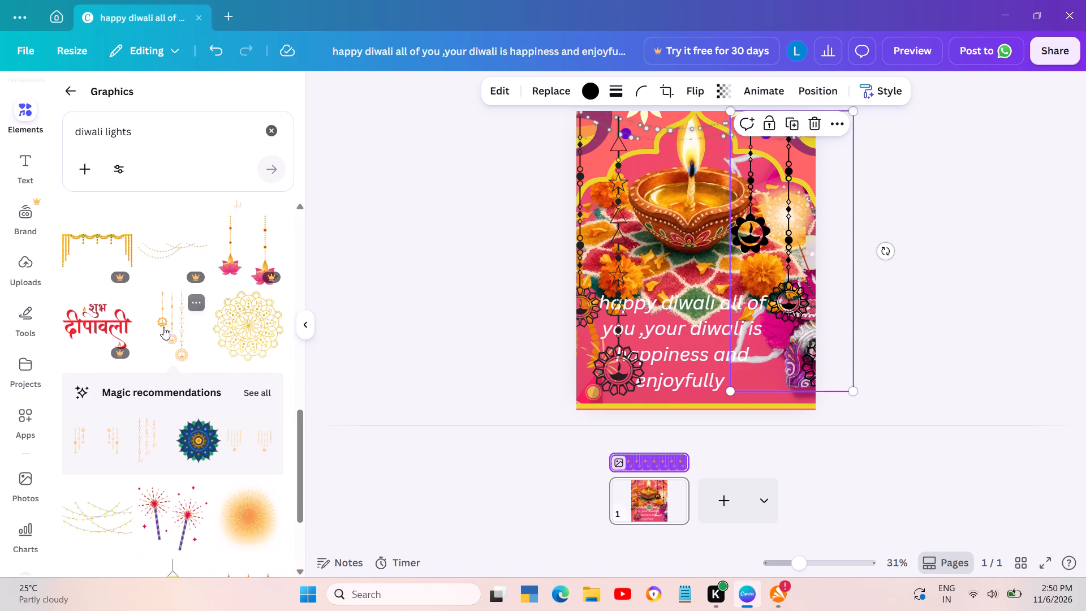
{"action": "scroll", "coordinate": [163, 327], "scroll_direction": "down", "scroll_amount": 3}
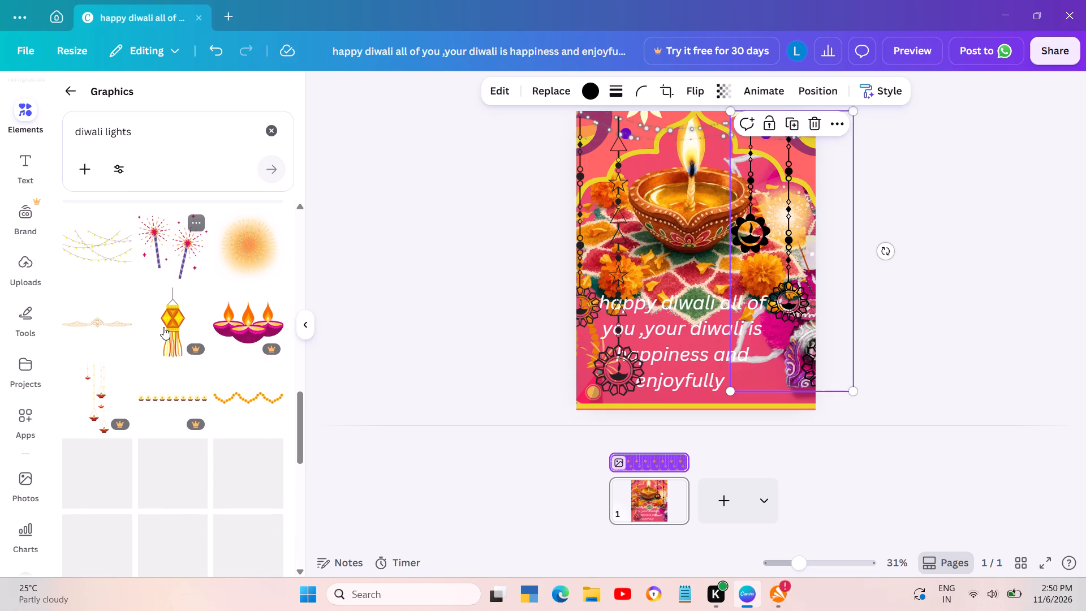
{"action": "scroll", "coordinate": [163, 327], "scroll_direction": "down", "scroll_amount": 4}
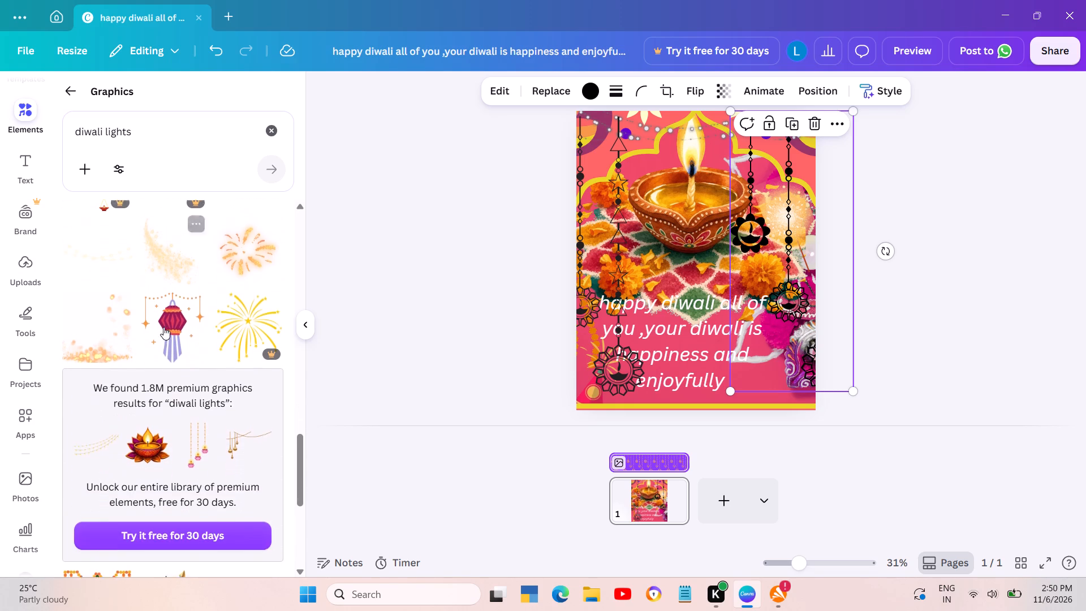
{"action": "scroll", "coordinate": [163, 327], "scroll_direction": "down", "scroll_amount": 4}
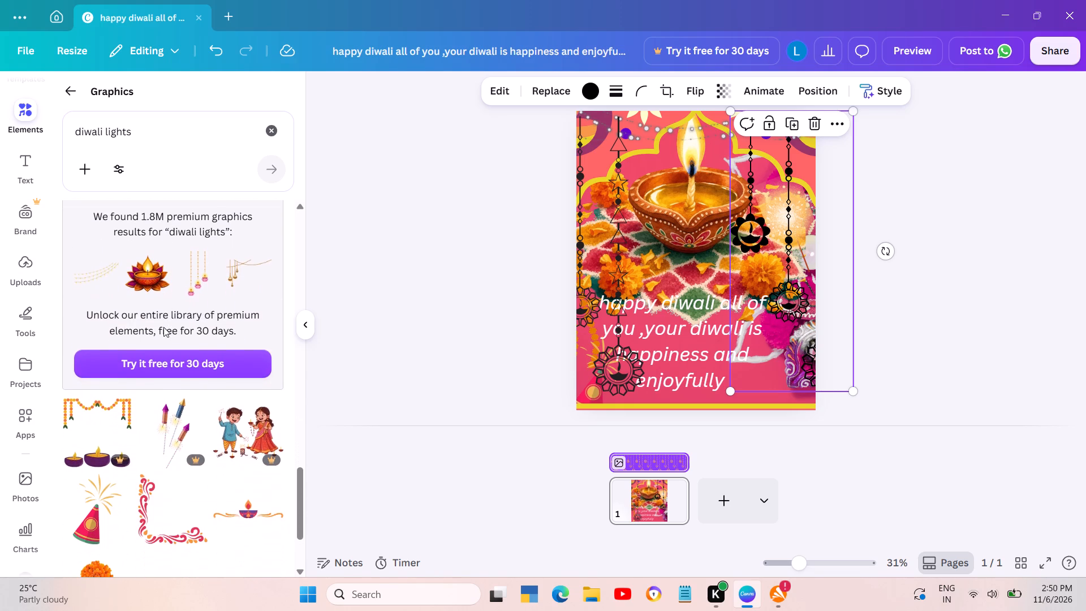
{"action": "scroll", "coordinate": [163, 327], "scroll_direction": "down", "scroll_amount": 3}
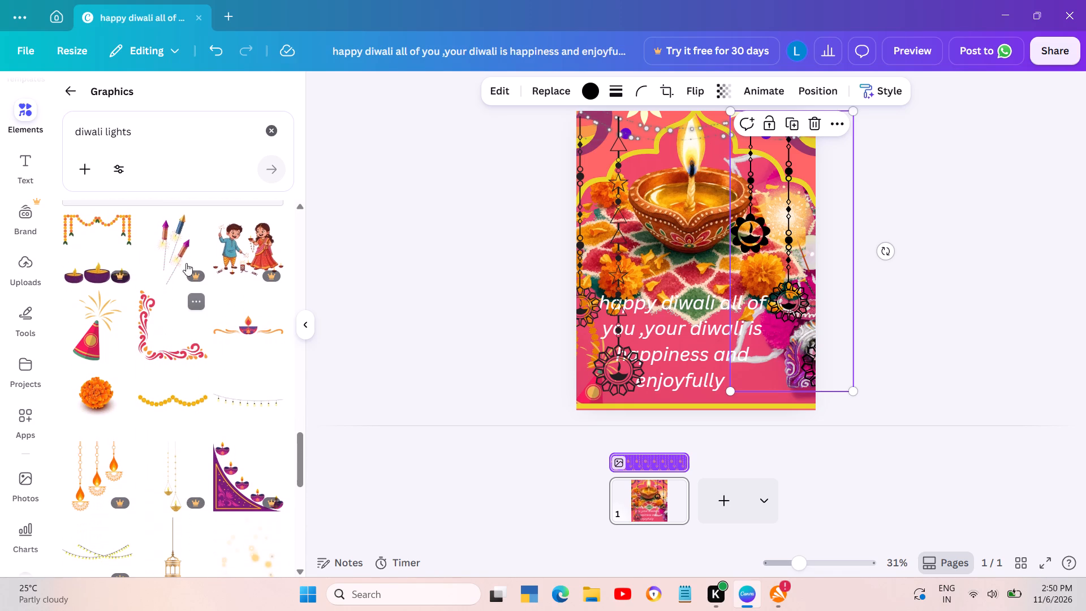
Search the graphics for "diwali patake".
{"action": "left_click", "coordinate": [160, 127]}
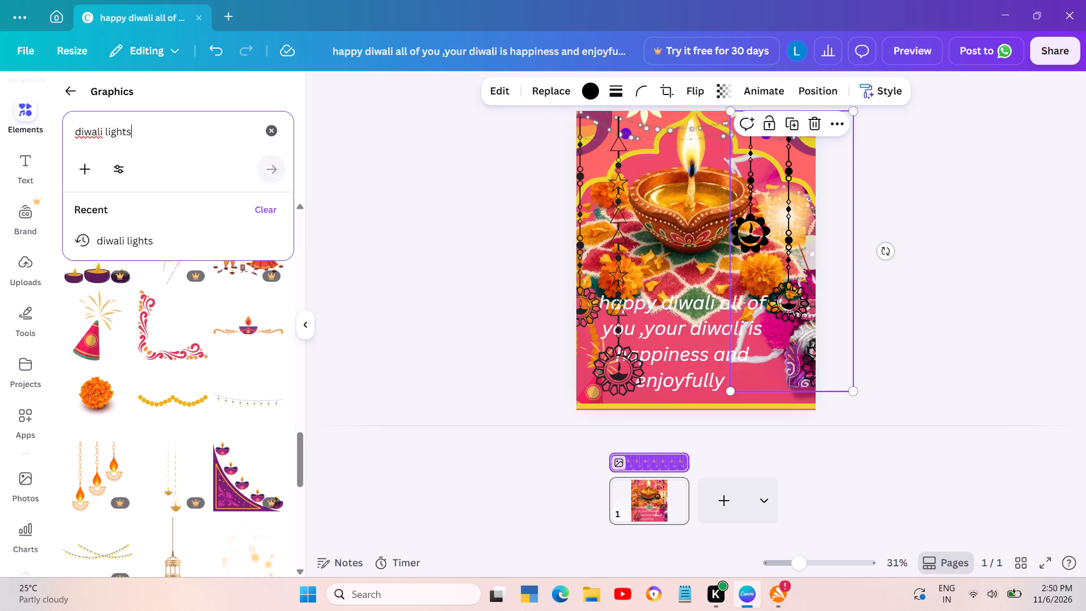
{"action": "key", "text": "BackSpace"}
{"action": "key", "text": "BackSpace"}
{"action": "key", "text": "BackSpace"}
{"action": "key", "text": "BackSpace"}
{"action": "key", "text": "BackSpace"}
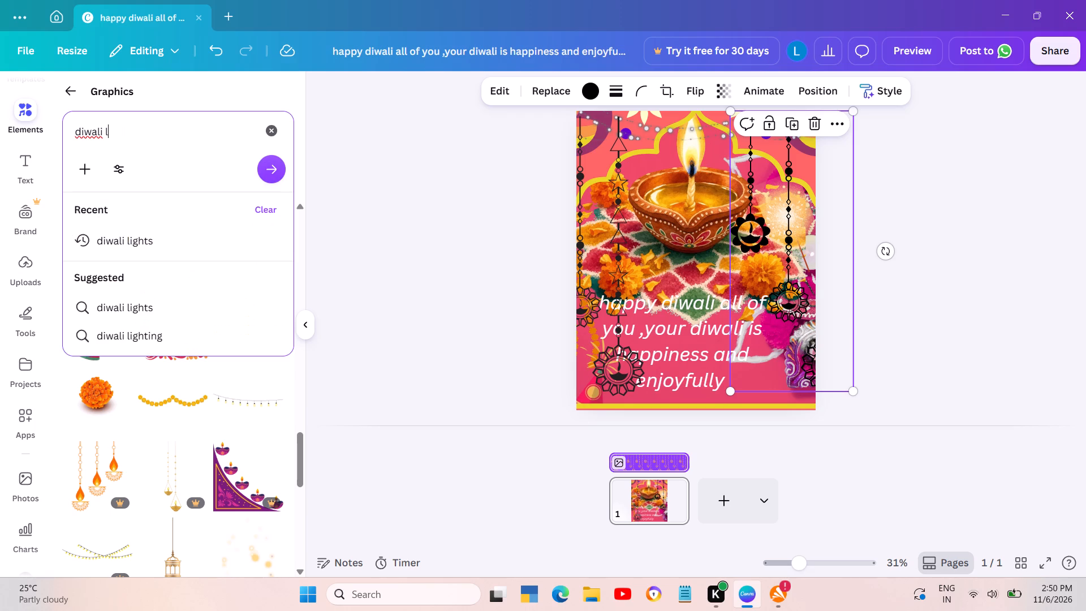
{"action": "key", "text": "BackSpace"}
{"action": "left_click", "coordinate": [156, 124]}
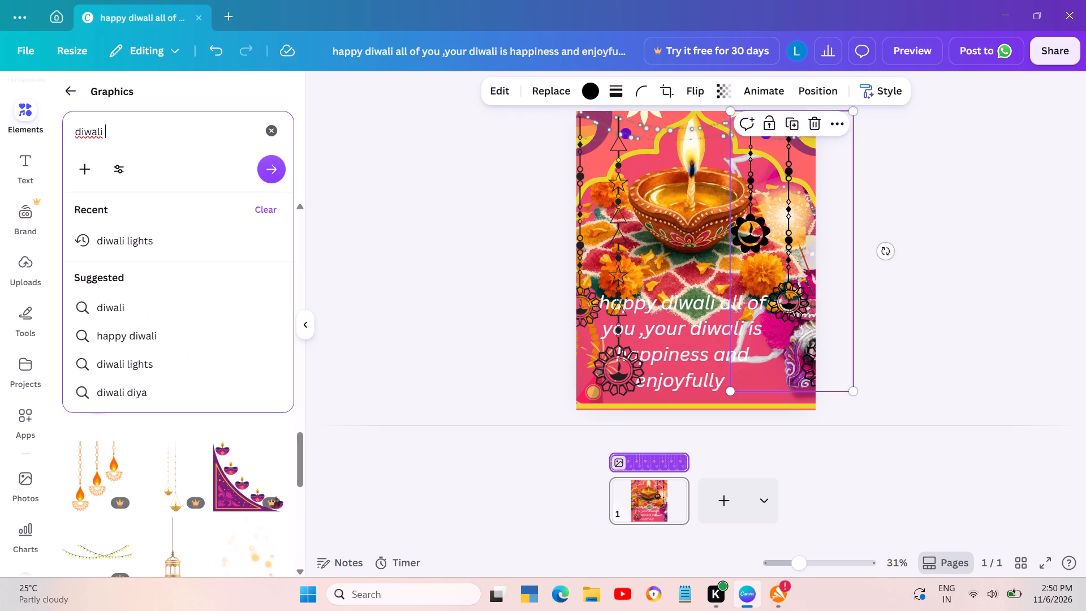
{"action": "key", "text": "p"}
{"action": "key", "text": "a"}
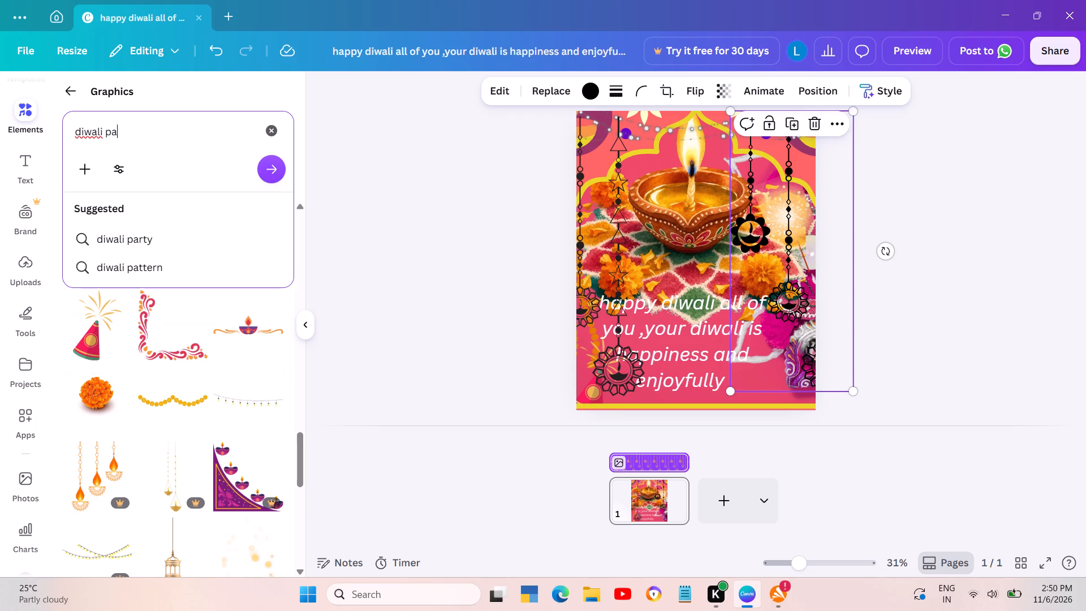
{"action": "type", "text": "take"}
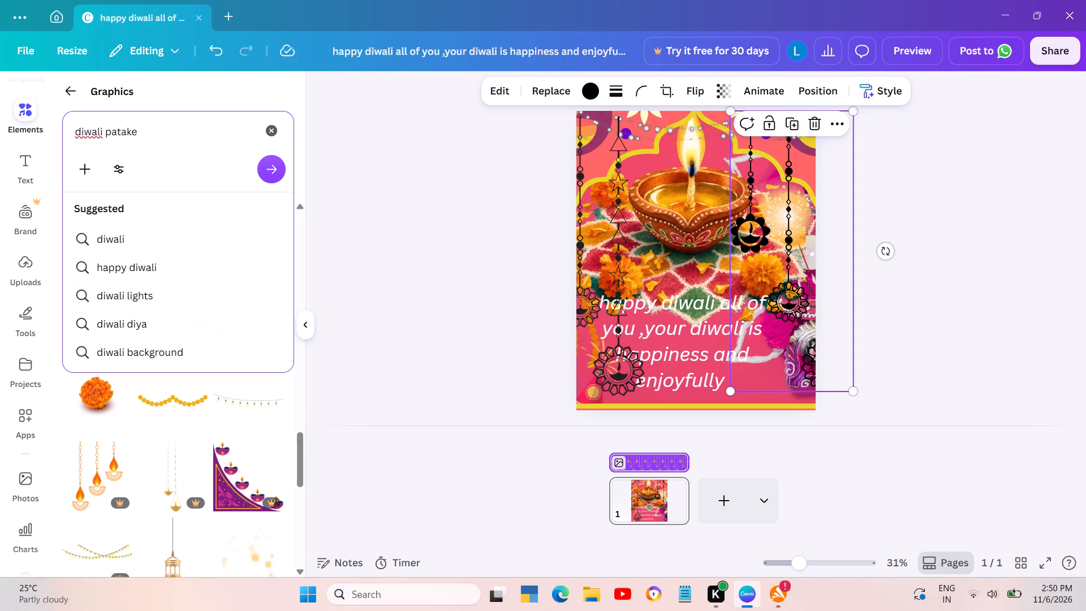
{"action": "key", "text": "space"}
{"action": "key", "text": "Return"}
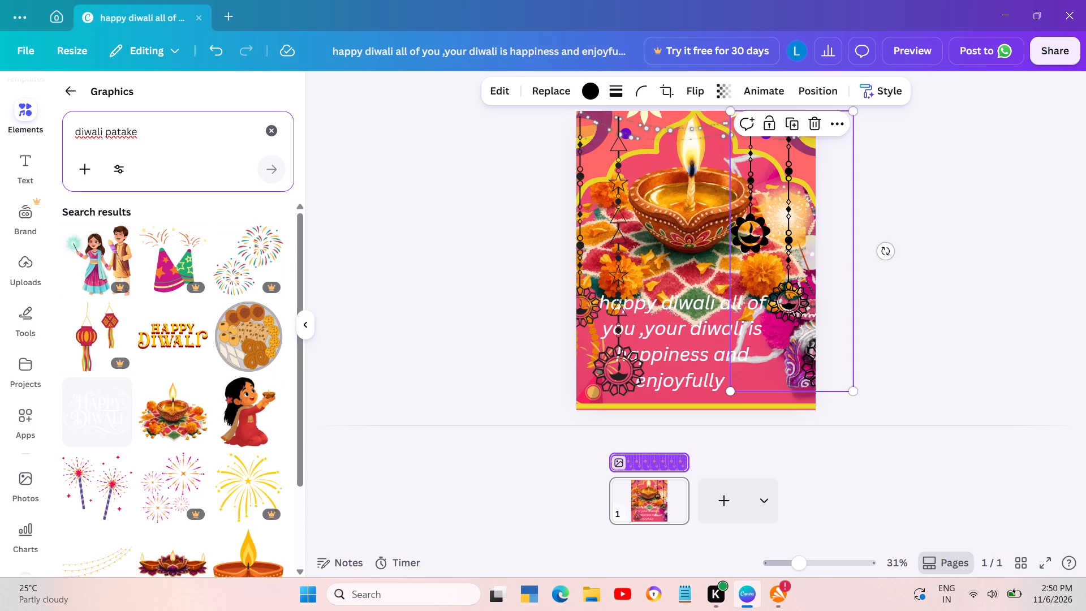
Add the yellow-and-red Happy Diwali lettering graphic and place it at the top of the card, above the diya.
{"action": "left_click", "coordinate": [165, 345]}
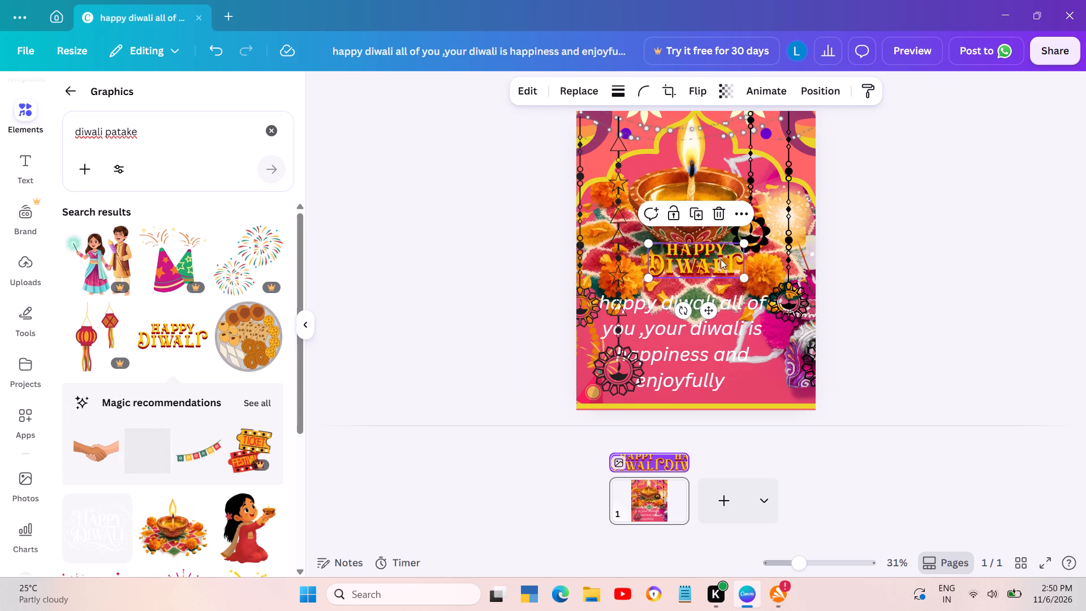
{"action": "left_click_drag", "start_coordinate": [712, 248], "coordinate": [696, 165]}
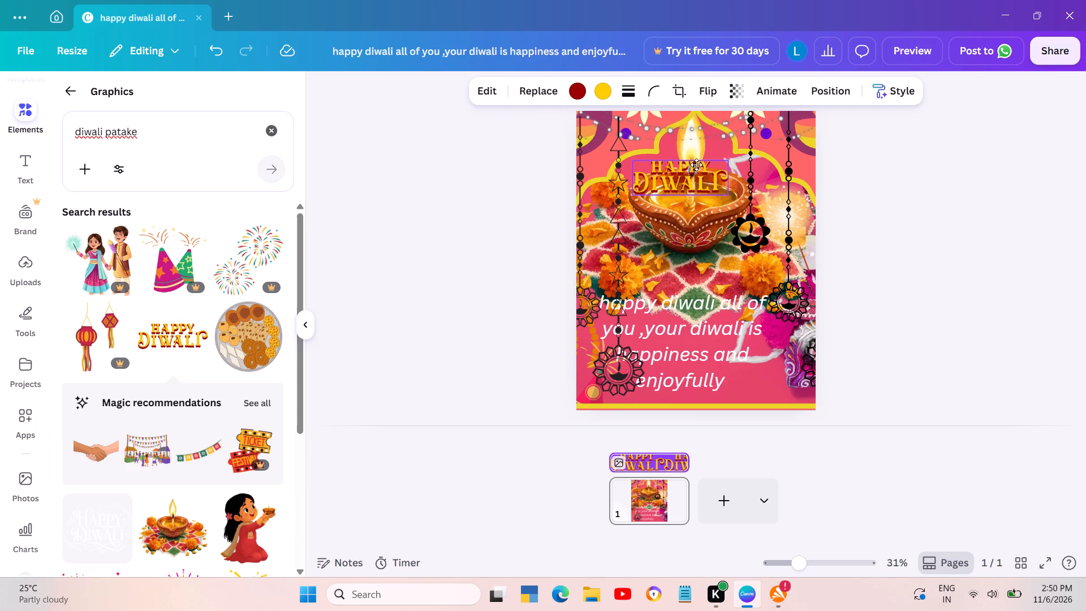
{"action": "left_click_drag", "start_coordinate": [696, 165], "coordinate": [706, 119]}
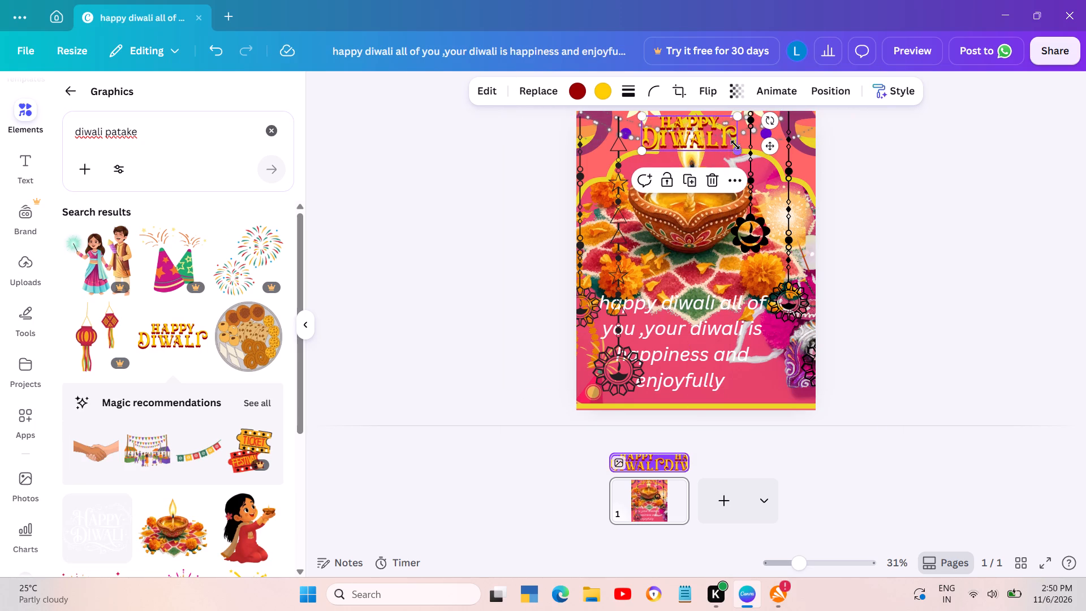
Enlarge the Happy Diwali lettering to about three-quarters of the card's width and move it to the card's bottom-right corner.
{"action": "left_click_drag", "start_coordinate": [735, 145], "coordinate": [800, 220]}
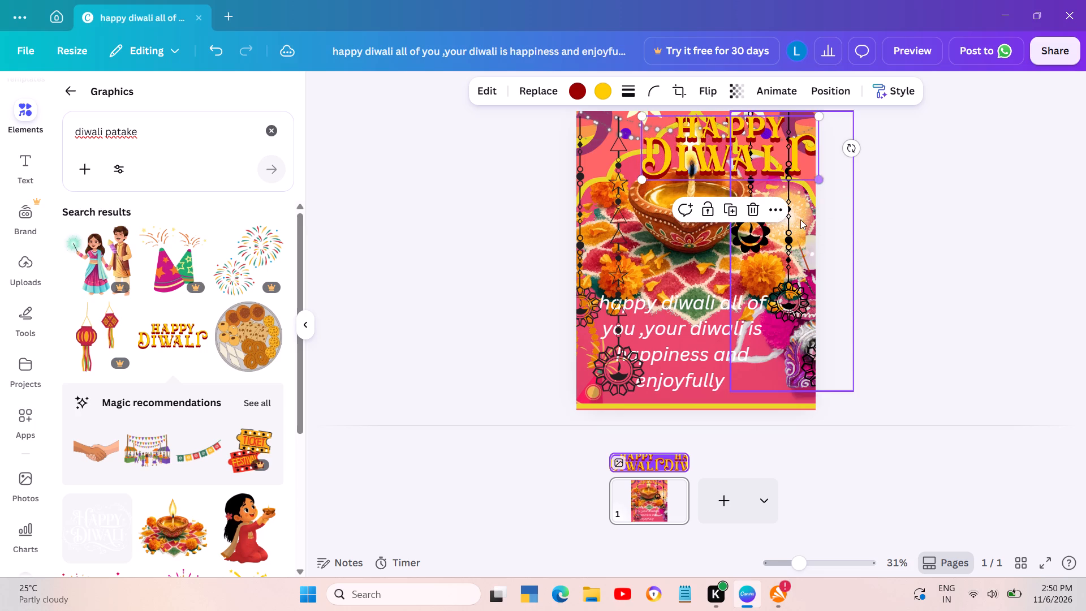
{"action": "left_click_drag", "start_coordinate": [770, 131], "coordinate": [739, 127]}
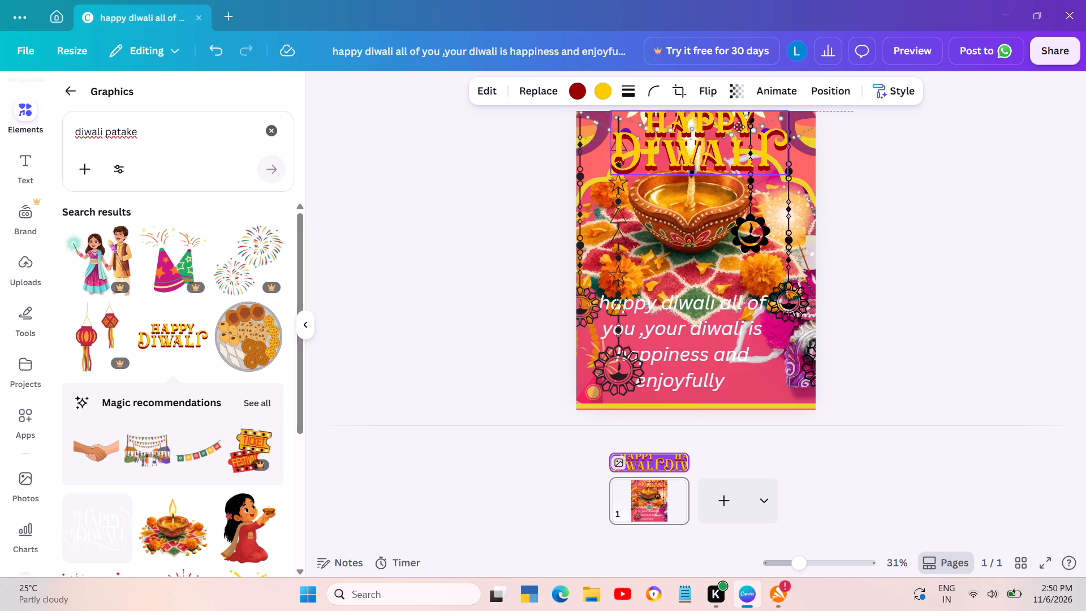
{"action": "left_click_drag", "start_coordinate": [739, 127], "coordinate": [743, 270]}
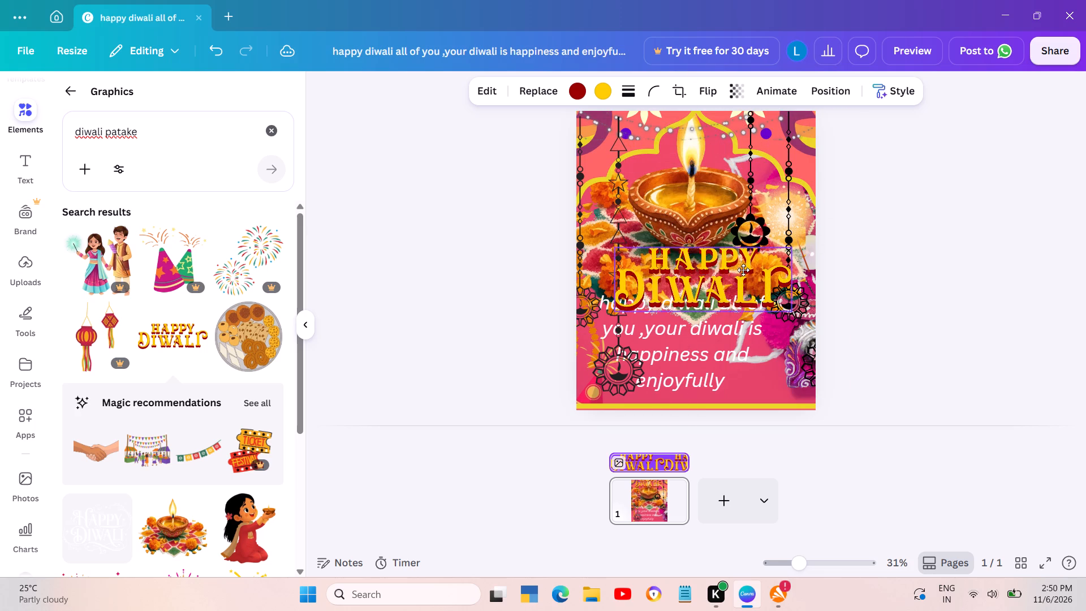
{"action": "left_click_drag", "start_coordinate": [743, 270], "coordinate": [774, 362]}
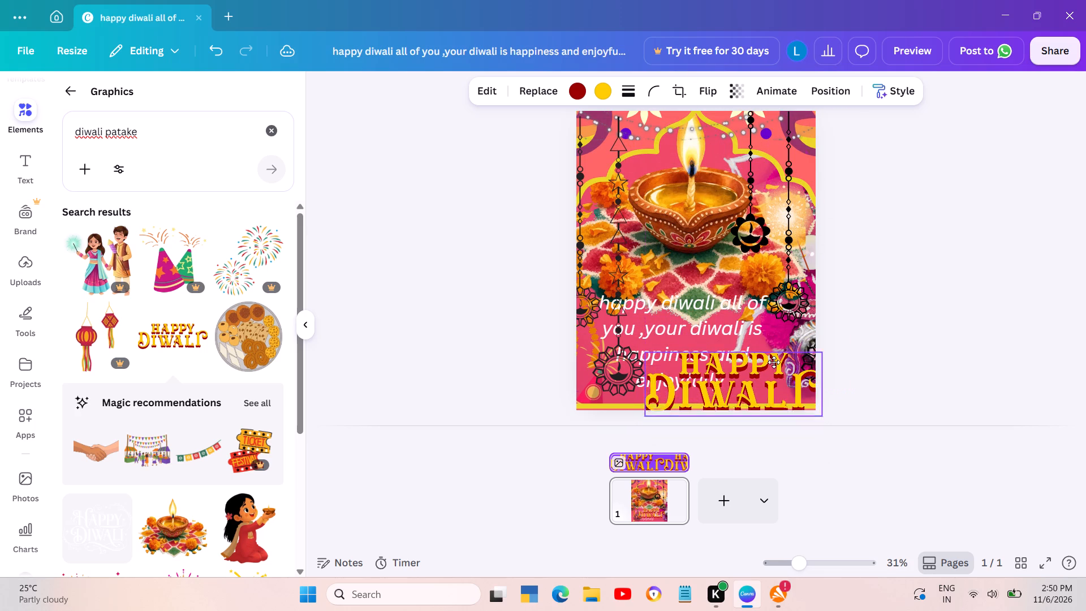
{"action": "left_click_drag", "start_coordinate": [774, 362], "coordinate": [774, 360]}
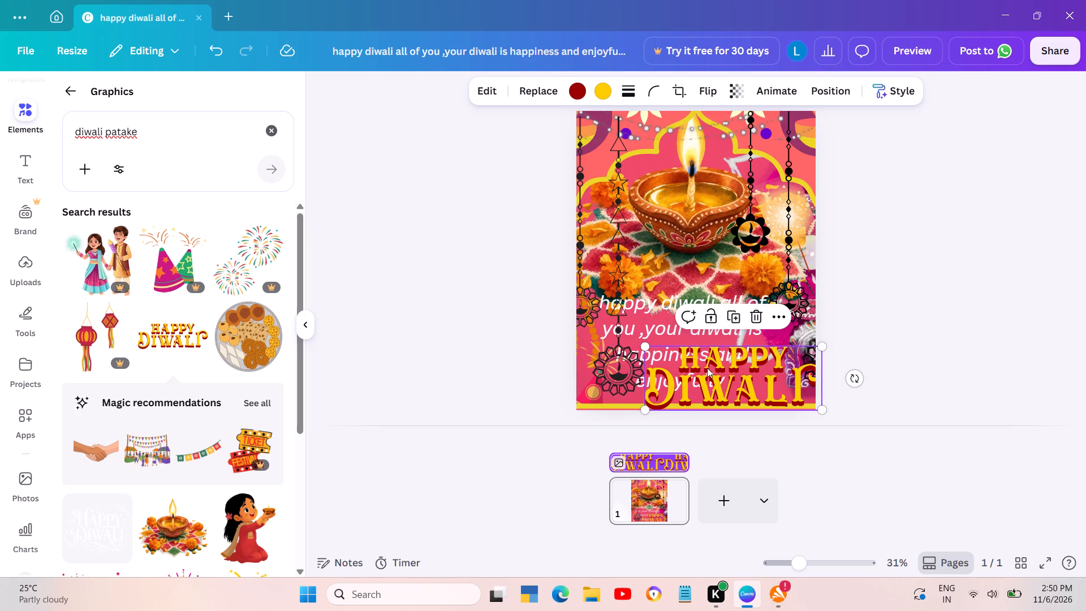
Delete the white greeting text block from the lower part of the card.
{"action": "left_click", "coordinate": [667, 309]}
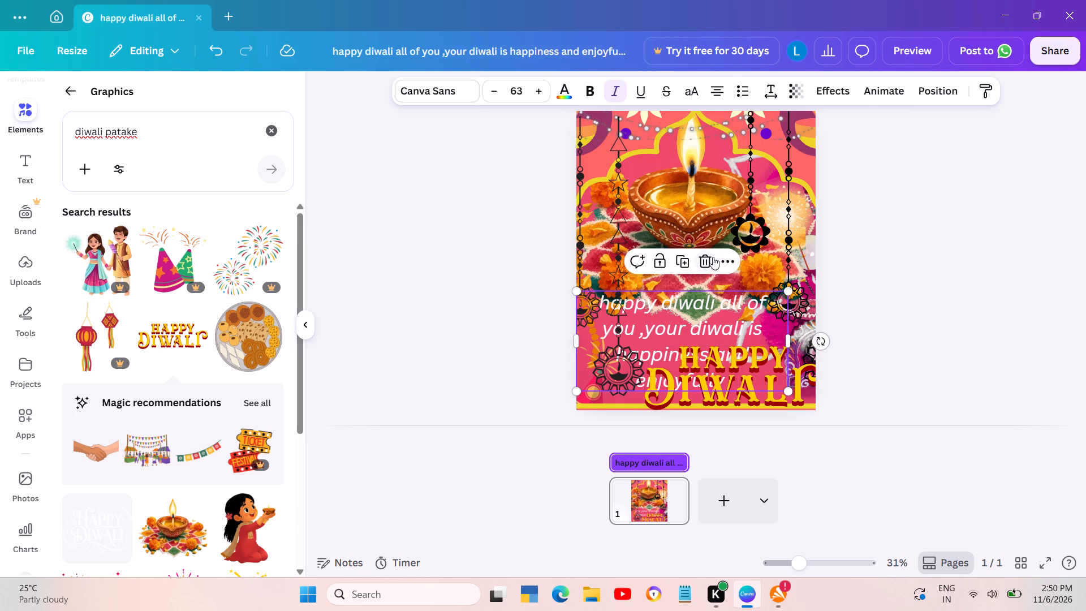
{"action": "left_click", "coordinate": [706, 255]}
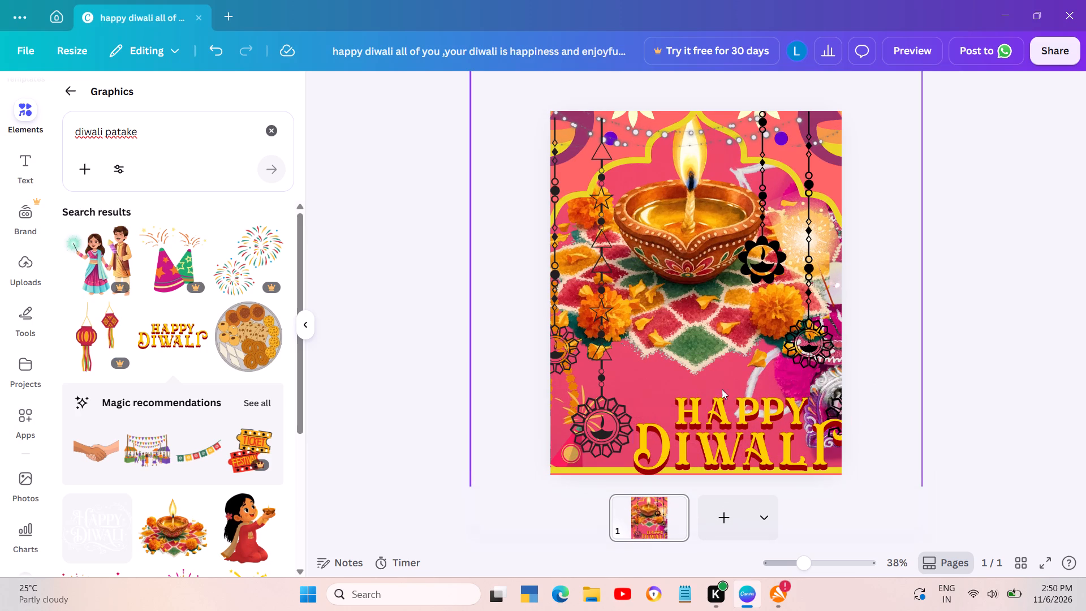
Move the Happy Diwali lettering up from the card's bottom edge and slightly left, leaving space beneath it.
{"action": "left_click", "coordinate": [723, 416]}
{"action": "left_click_drag", "start_coordinate": [723, 416], "coordinate": [712, 385]}
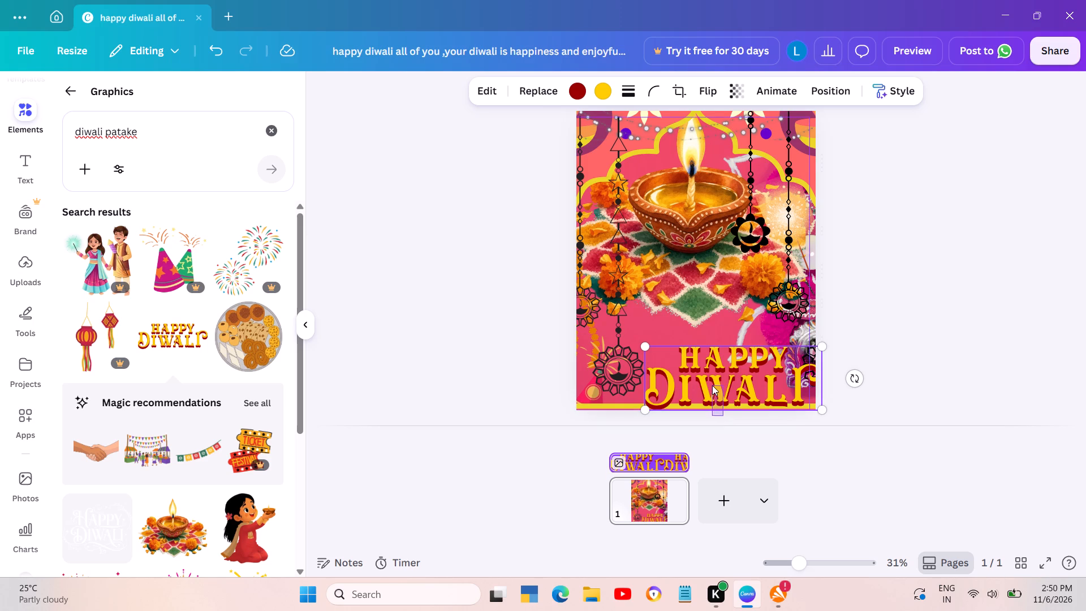
{"action": "left_click", "coordinate": [872, 341]}
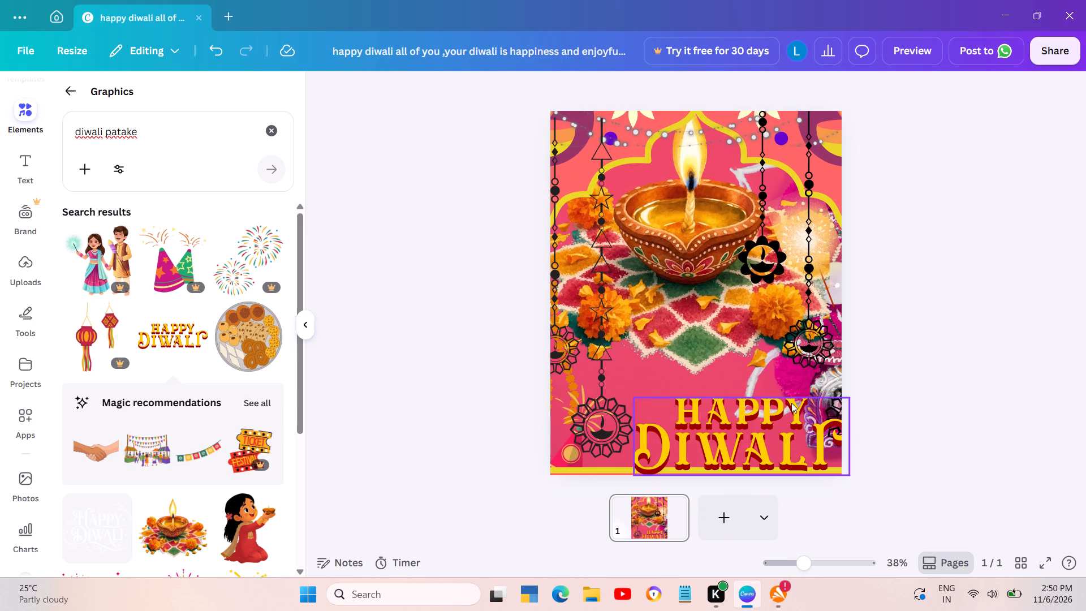
{"action": "left_click_drag", "start_coordinate": [770, 416], "coordinate": [761, 396]}
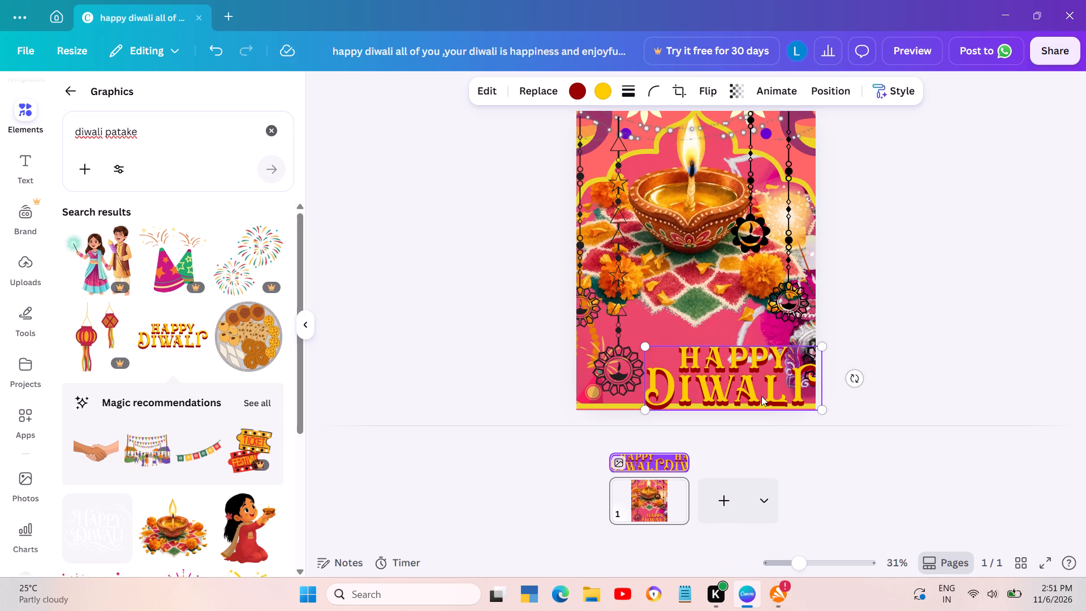
{"action": "left_click_drag", "start_coordinate": [747, 378], "coordinate": [735, 335]}
{"action": "left_click_drag", "start_coordinate": [735, 335], "coordinate": [729, 329]}
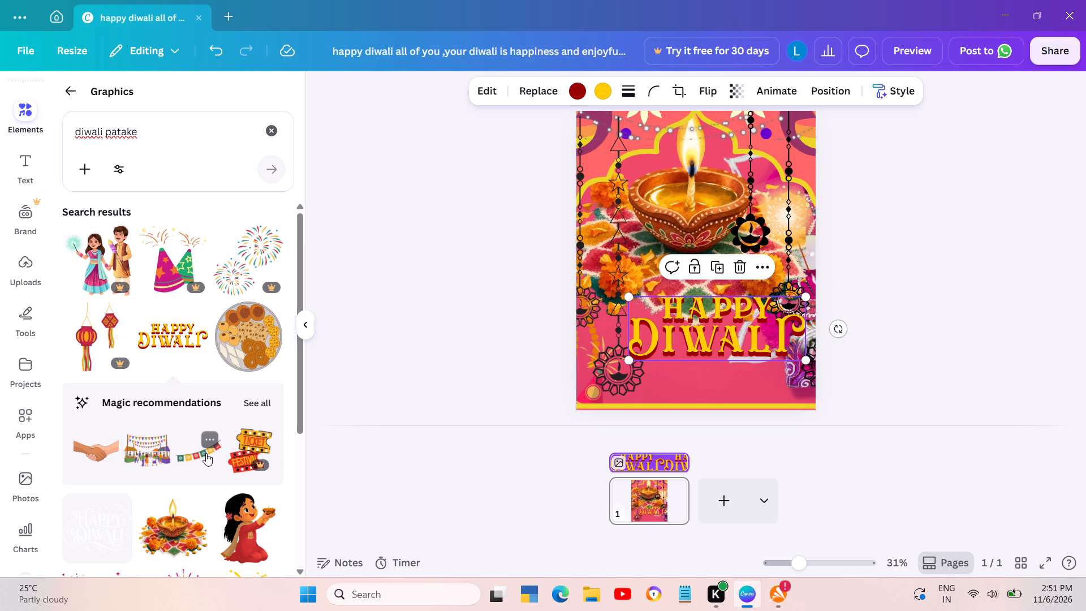
Add the pair of pink-and-purple sparklers from the graphics results and move it over the right end of the Happy Diwali lettering.
{"action": "scroll", "coordinate": [204, 441], "scroll_direction": "down", "scroll_amount": 1}
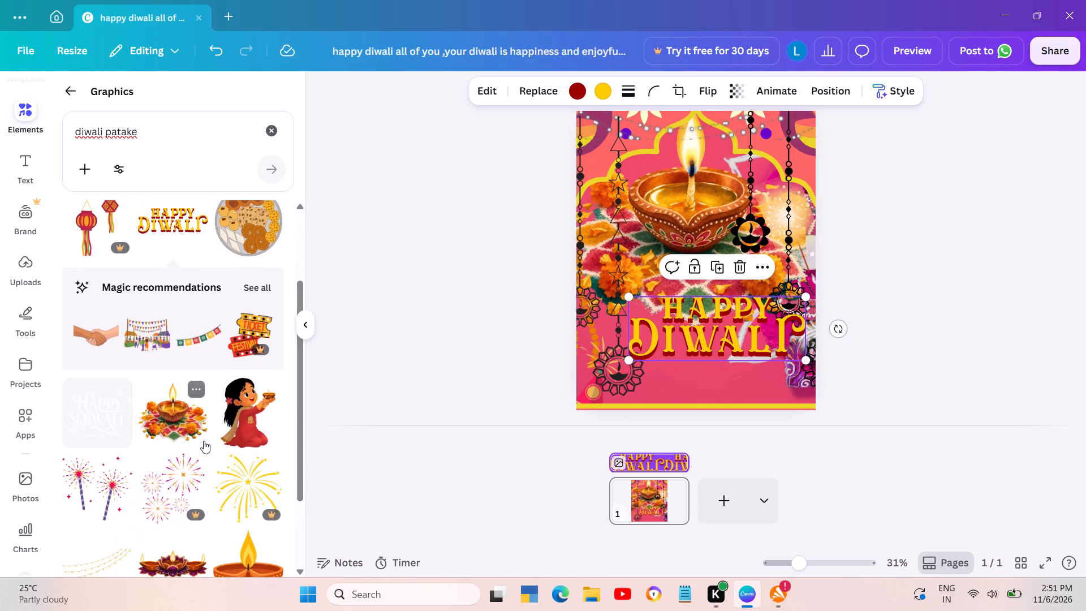
{"action": "scroll", "coordinate": [204, 441], "scroll_direction": "down", "scroll_amount": 2}
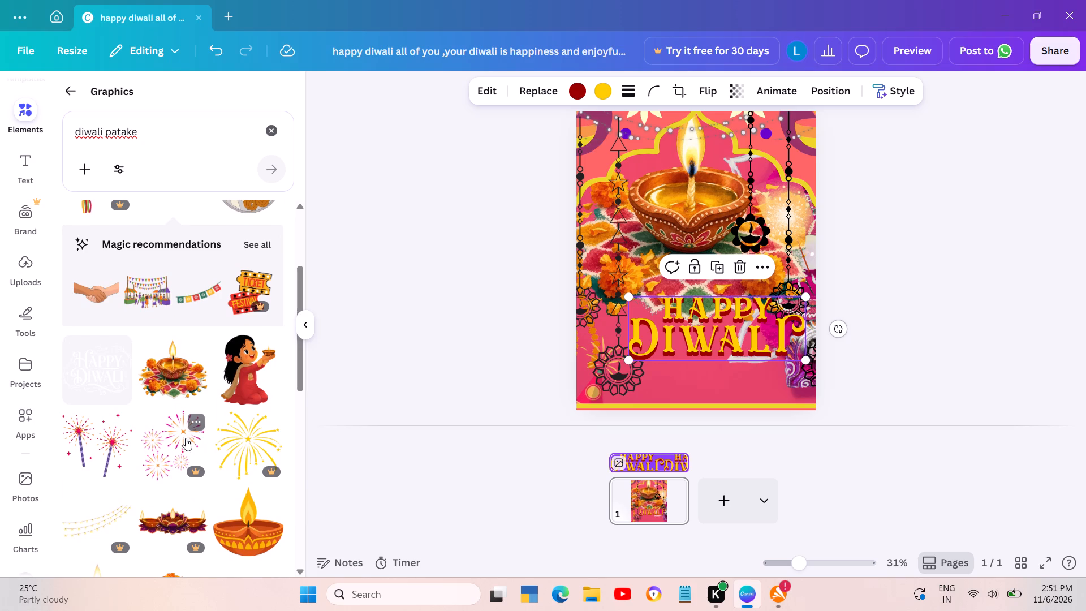
{"action": "left_click", "coordinate": [104, 448]}
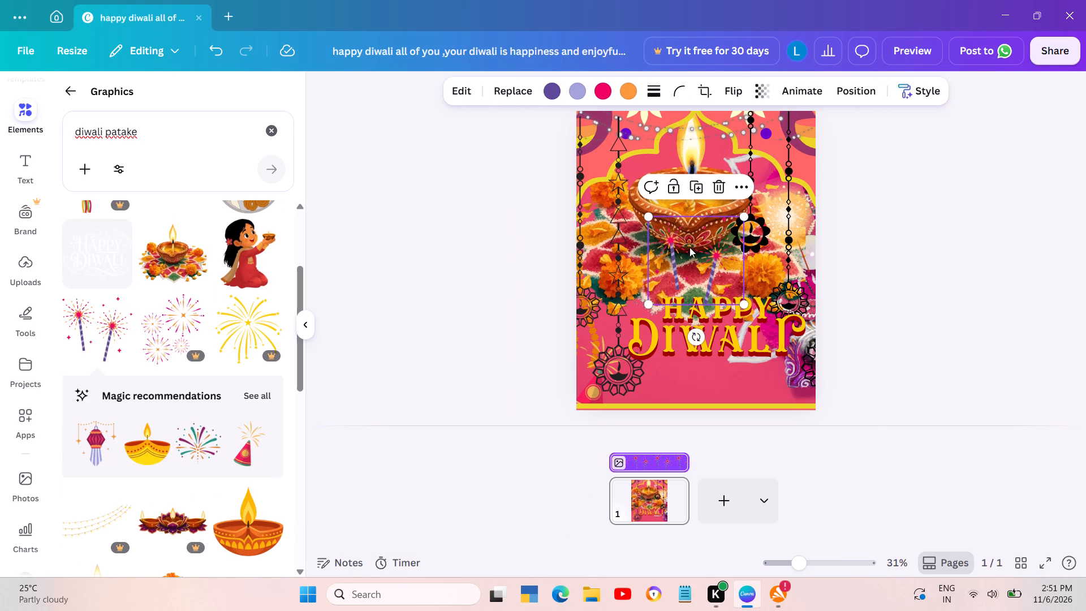
{"action": "left_click_drag", "start_coordinate": [691, 251], "coordinate": [743, 333]}
{"action": "left_click", "coordinate": [743, 333]}
{"action": "left_click", "coordinate": [743, 333]}
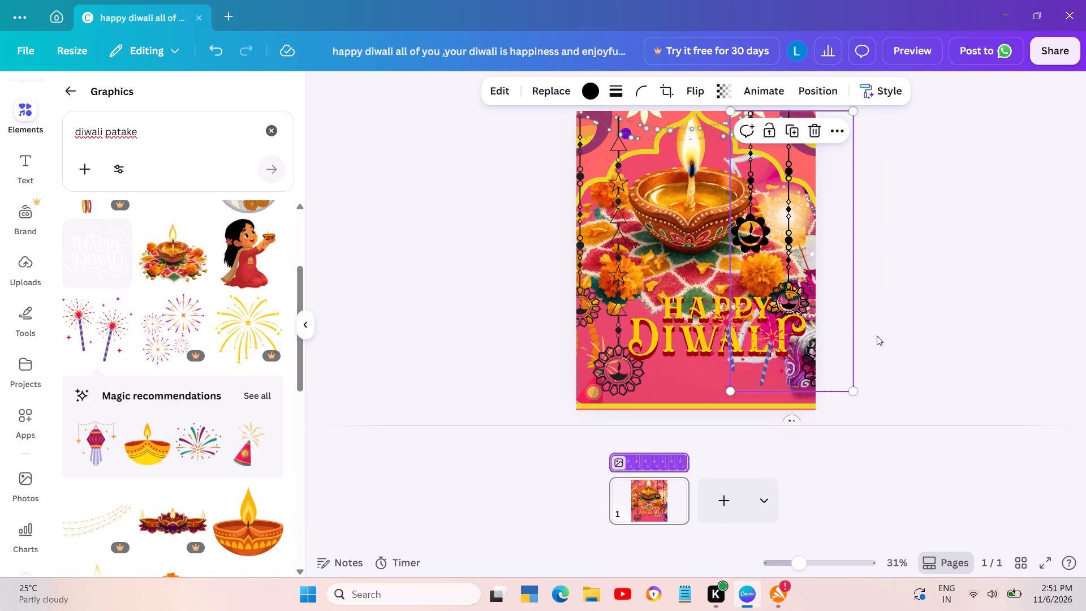
Shrink the sparklers graphic to a little over half its size and place it just below the right end of the lettering.
{"action": "left_click", "coordinate": [937, 303]}
{"action": "left_click", "coordinate": [768, 414]}
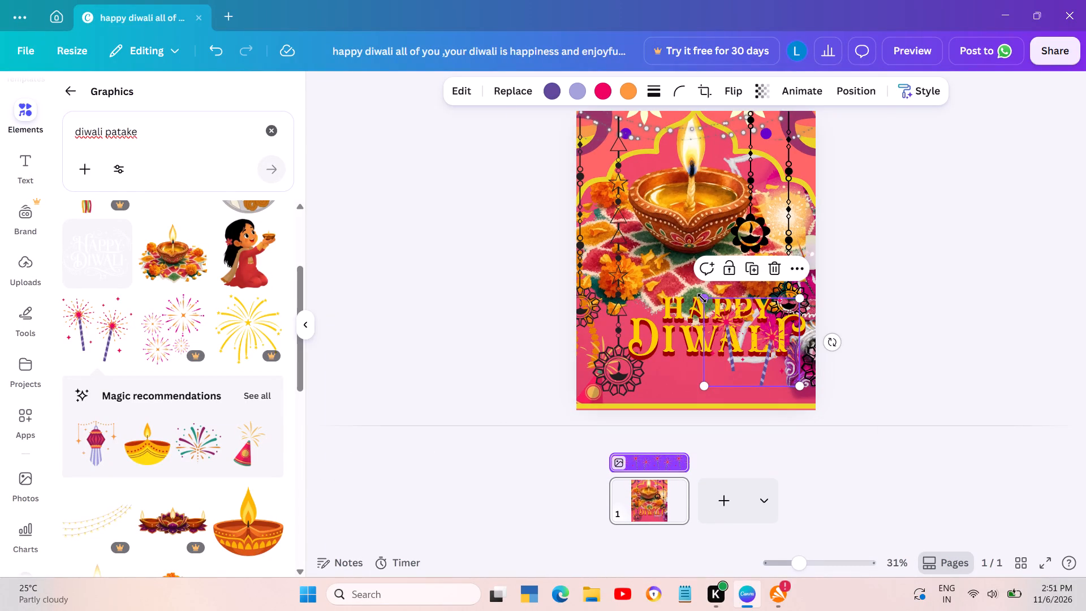
{"action": "left_click_drag", "start_coordinate": [702, 298], "coordinate": [707, 368]}
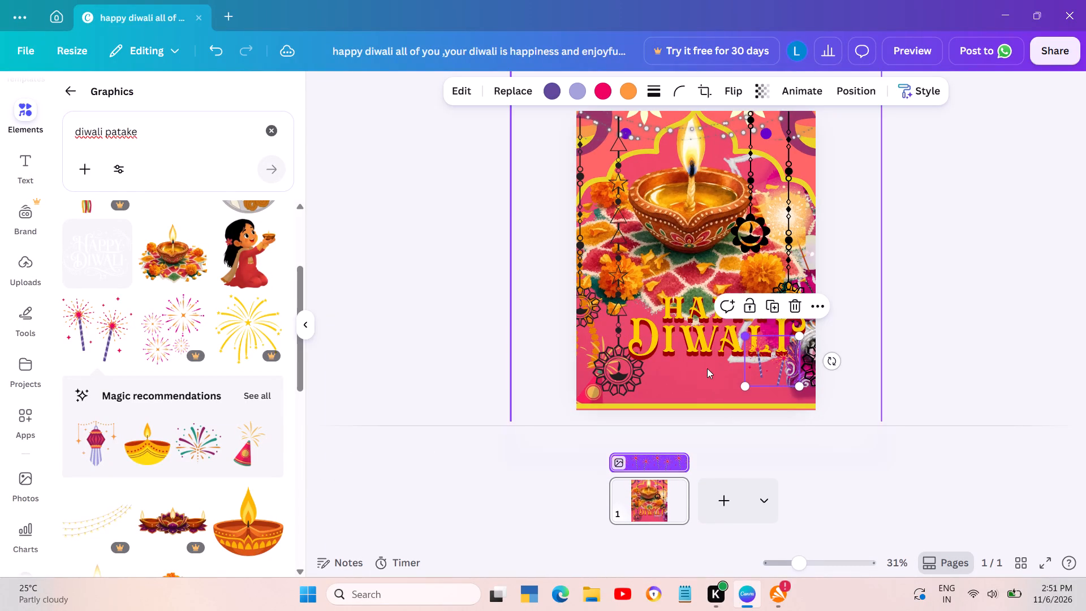
{"action": "left_click_drag", "start_coordinate": [749, 356], "coordinate": [743, 370]}
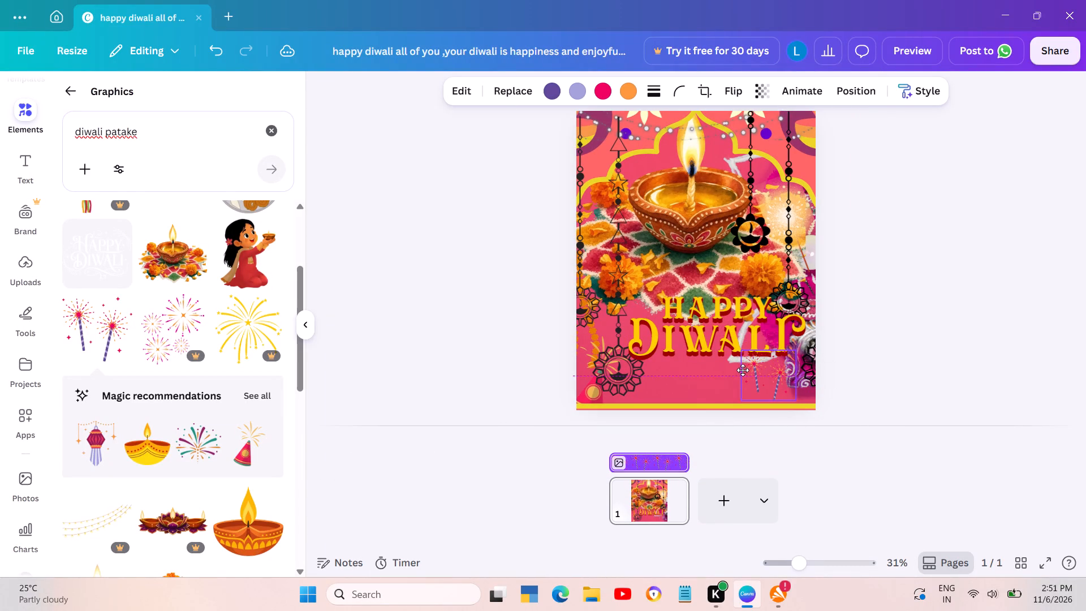
{"action": "left_click_drag", "start_coordinate": [743, 370], "coordinate": [742, 368]}
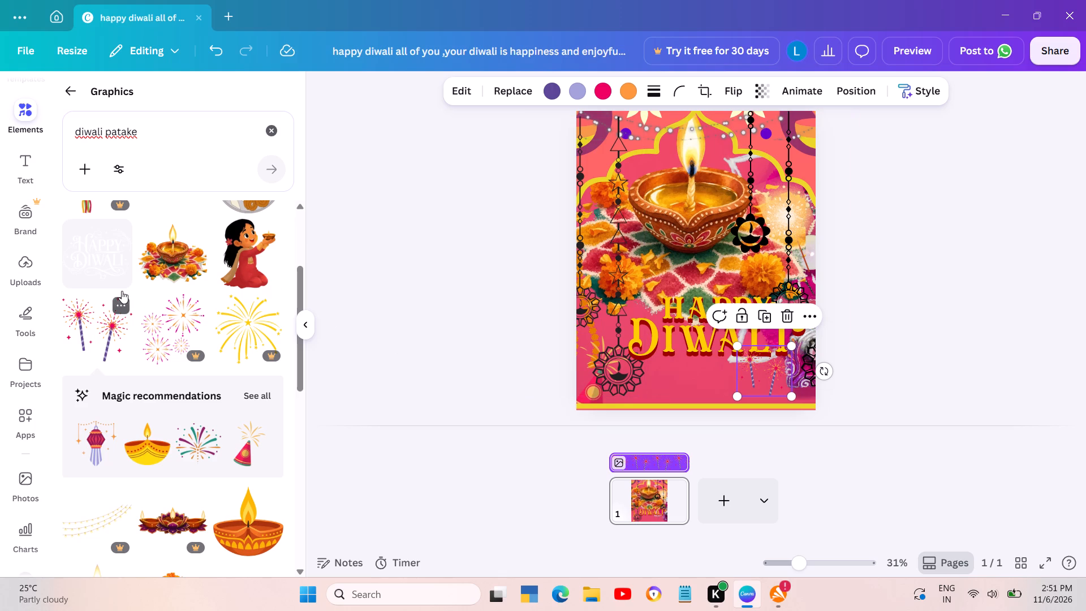
Add the yellow flower garland graphic, enlarge it to about 60% of the card's width and place it at the card's top-left corner.
{"action": "scroll", "coordinate": [122, 291], "scroll_direction": "down", "scroll_amount": 5}
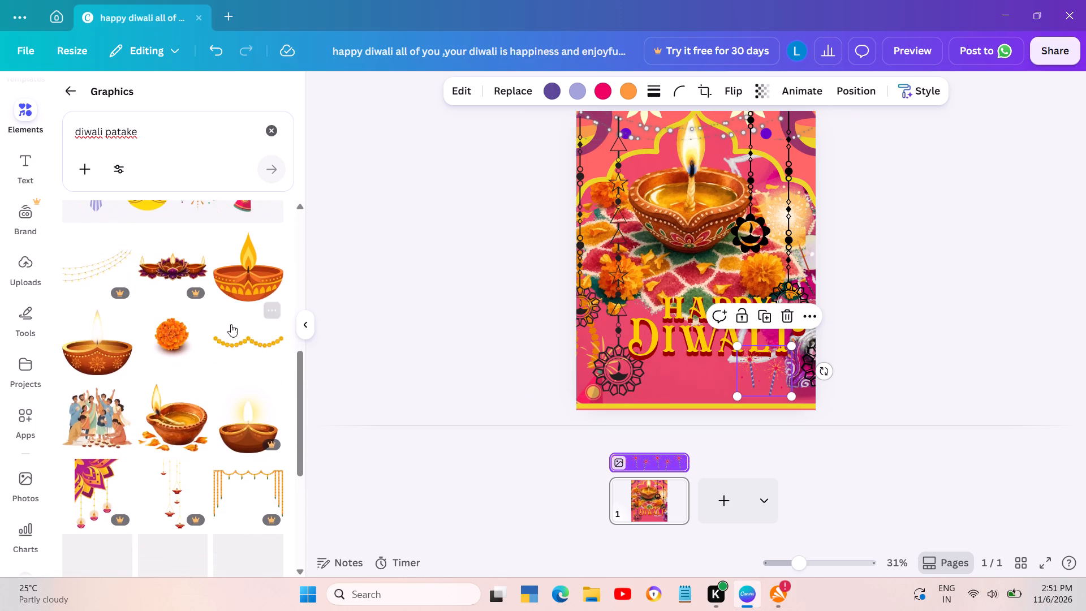
{"action": "left_click", "coordinate": [252, 338]}
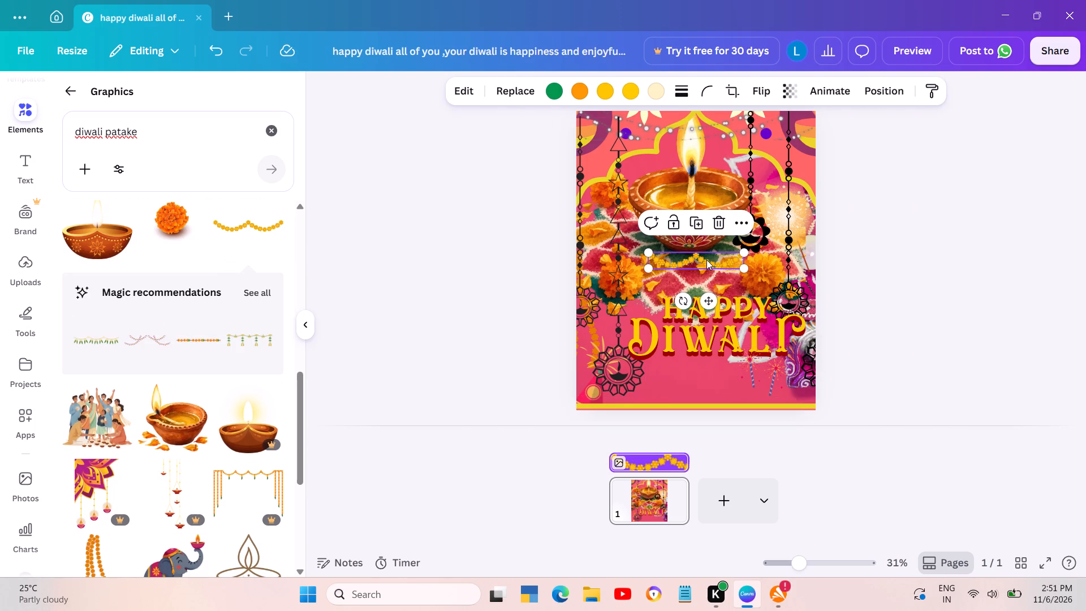
{"action": "left_click_drag", "start_coordinate": [706, 260], "coordinate": [694, 122]}
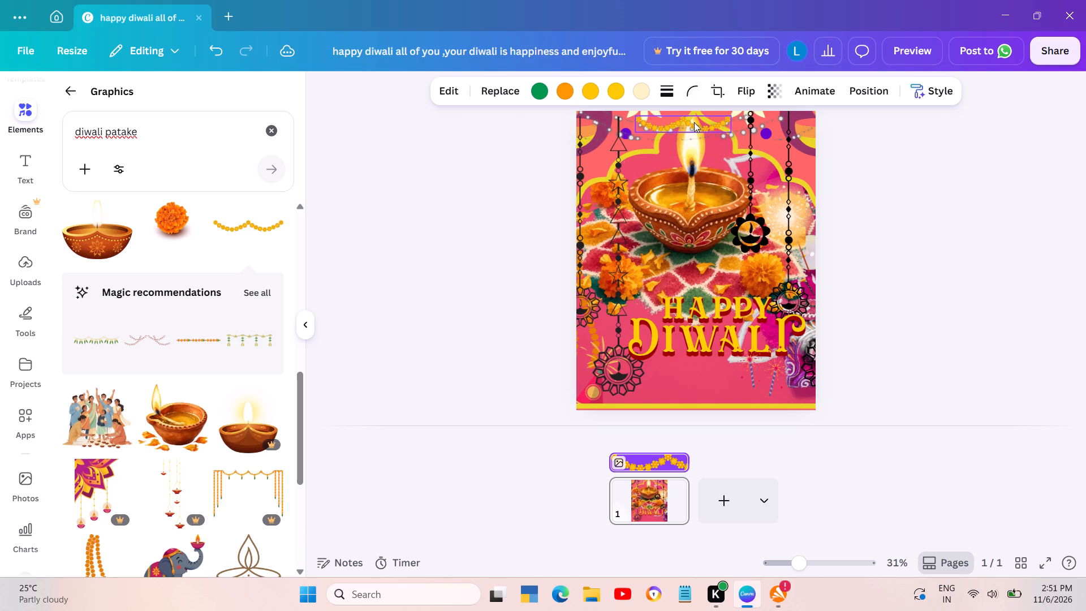
{"action": "left_click_drag", "start_coordinate": [730, 132], "coordinate": [766, 143]}
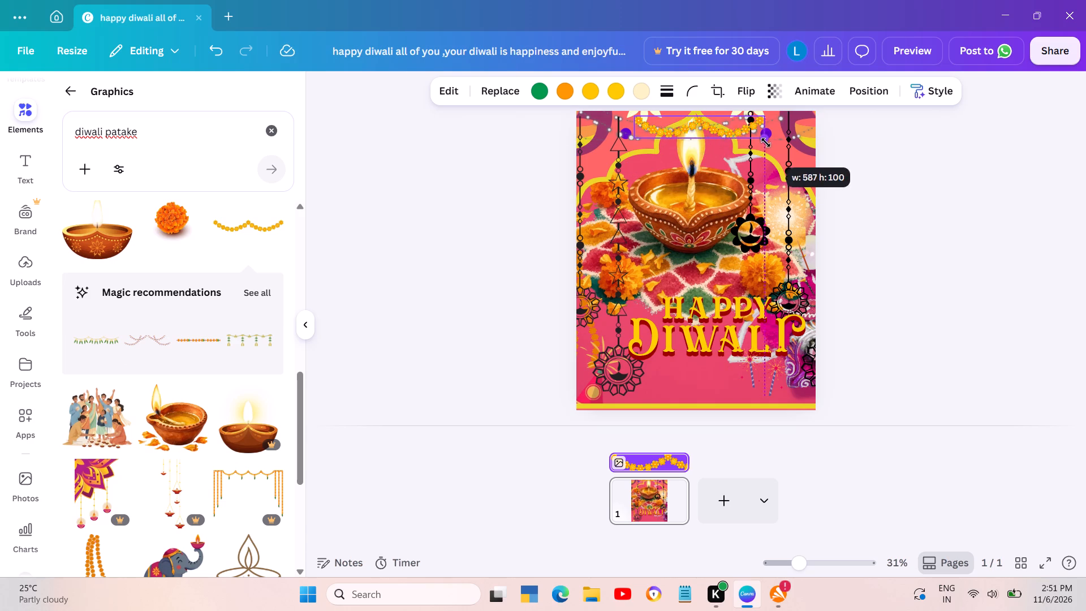
{"action": "left_click_drag", "start_coordinate": [766, 143], "coordinate": [780, 147]}
{"action": "left_click", "coordinate": [780, 147]}
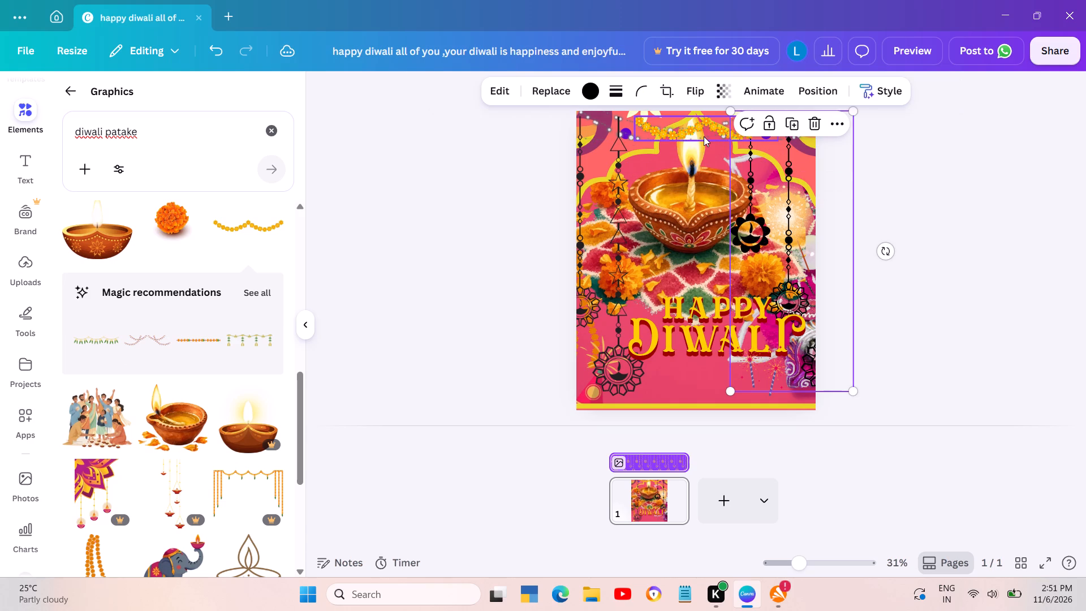
{"action": "left_click_drag", "start_coordinate": [704, 136], "coordinate": [709, 143]}
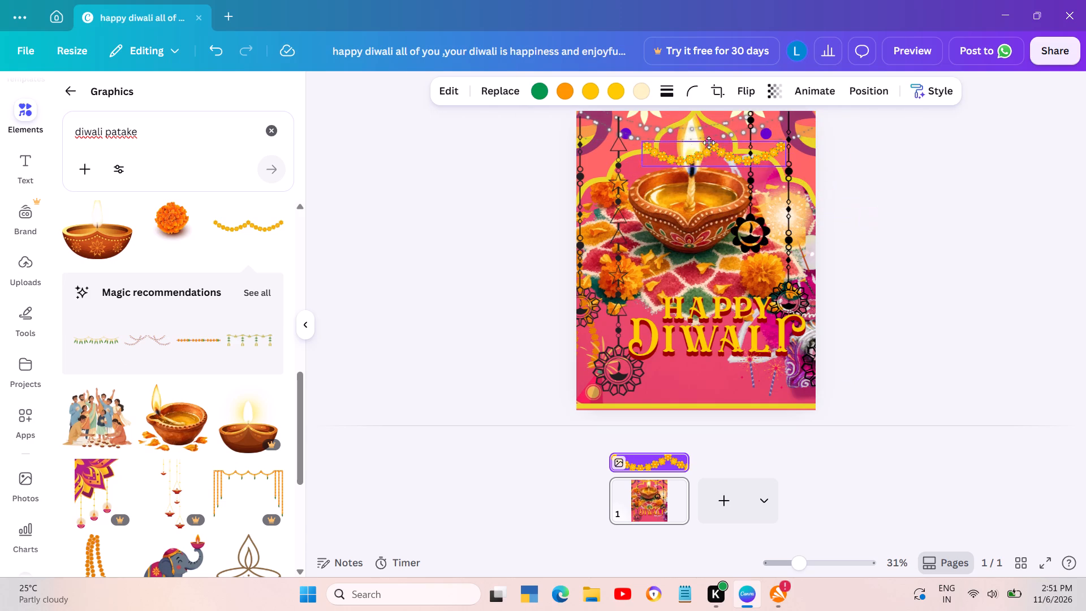
{"action": "left_click_drag", "start_coordinate": [709, 143], "coordinate": [653, 127]}
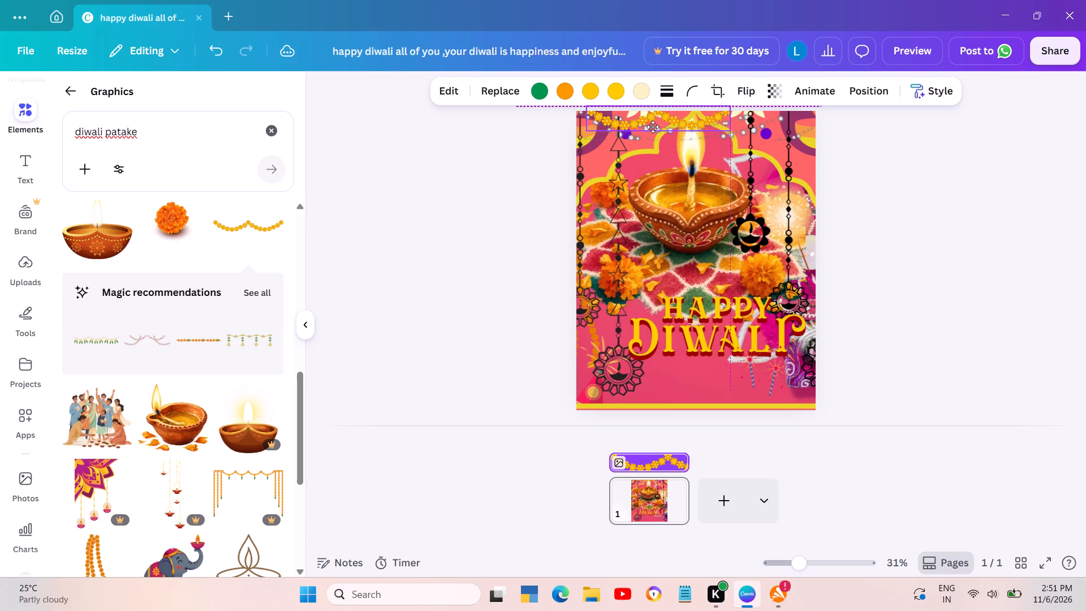
{"action": "left_click_drag", "start_coordinate": [653, 127], "coordinate": [650, 128]}
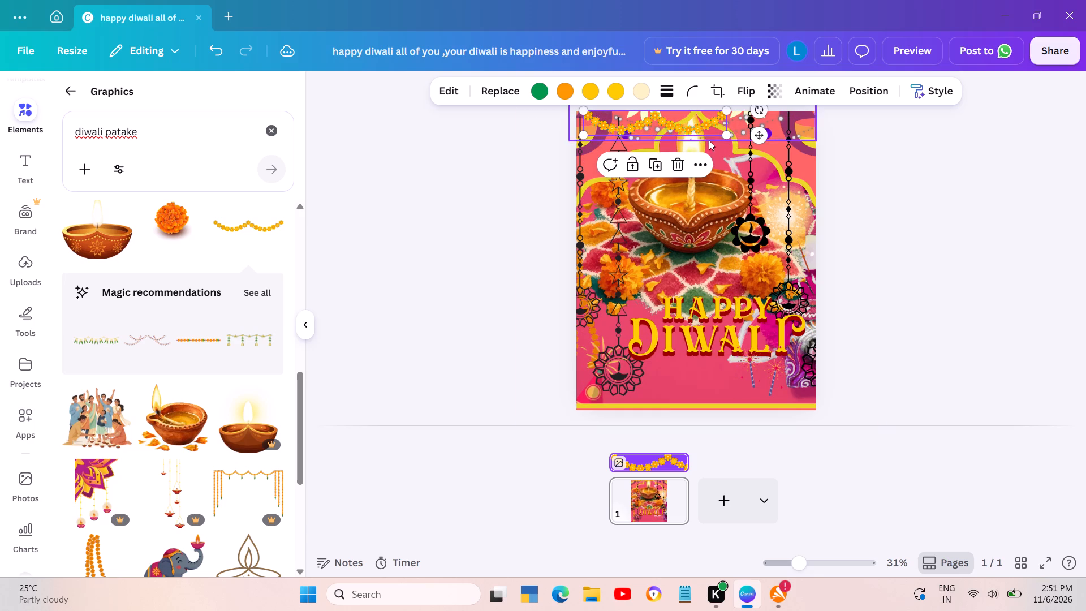
Enlarge the yellow flower garland until it spans nearly the full width of the card along the top edge.
{"action": "left_click", "coordinate": [868, 182]}
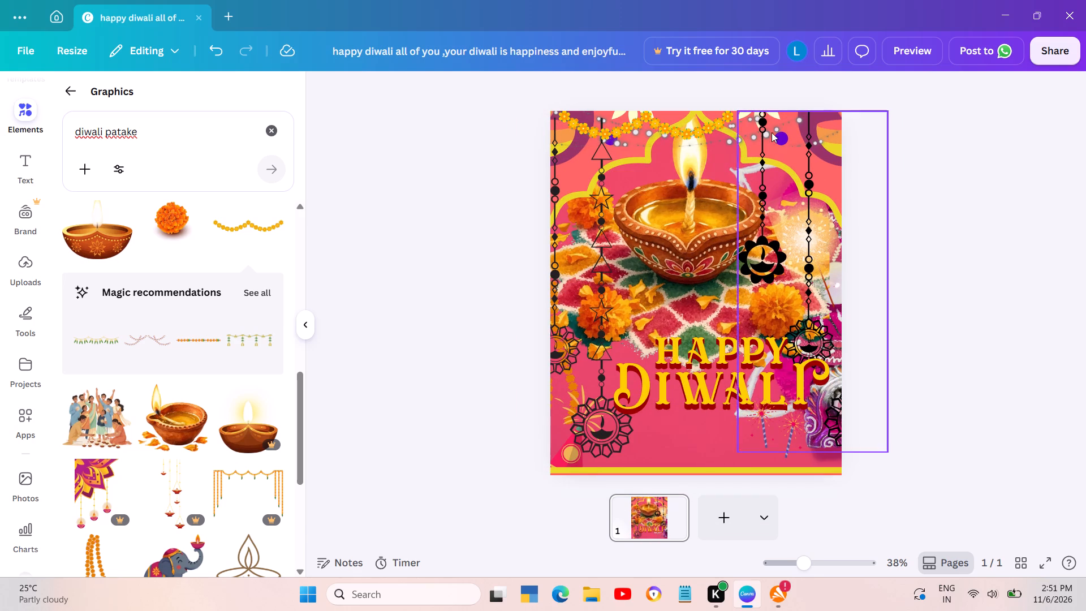
{"action": "left_click", "coordinate": [725, 111]}
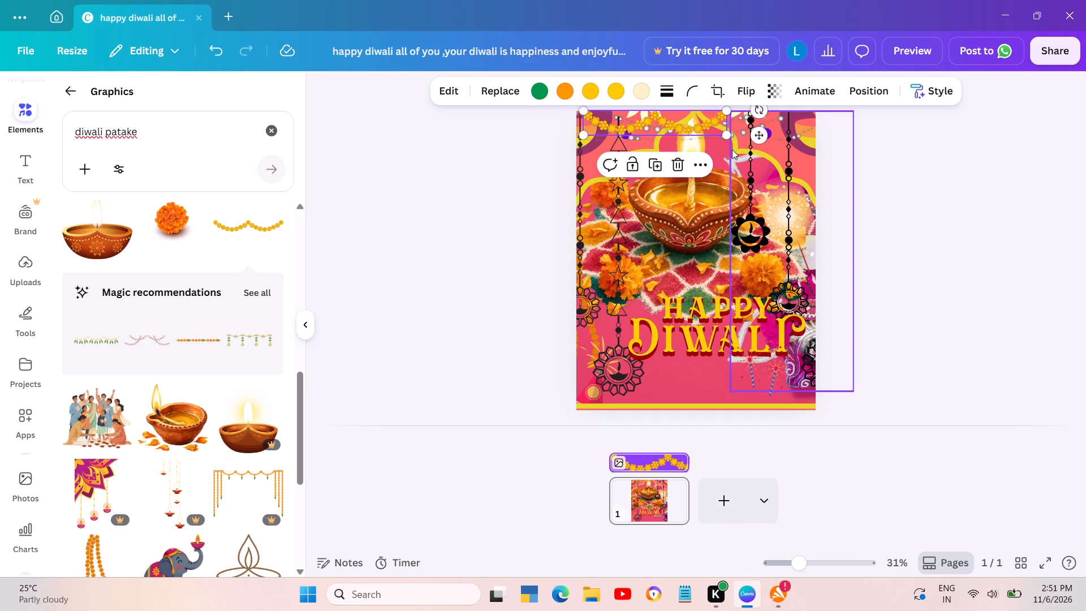
{"action": "left_click_drag", "start_coordinate": [727, 139], "coordinate": [790, 137]}
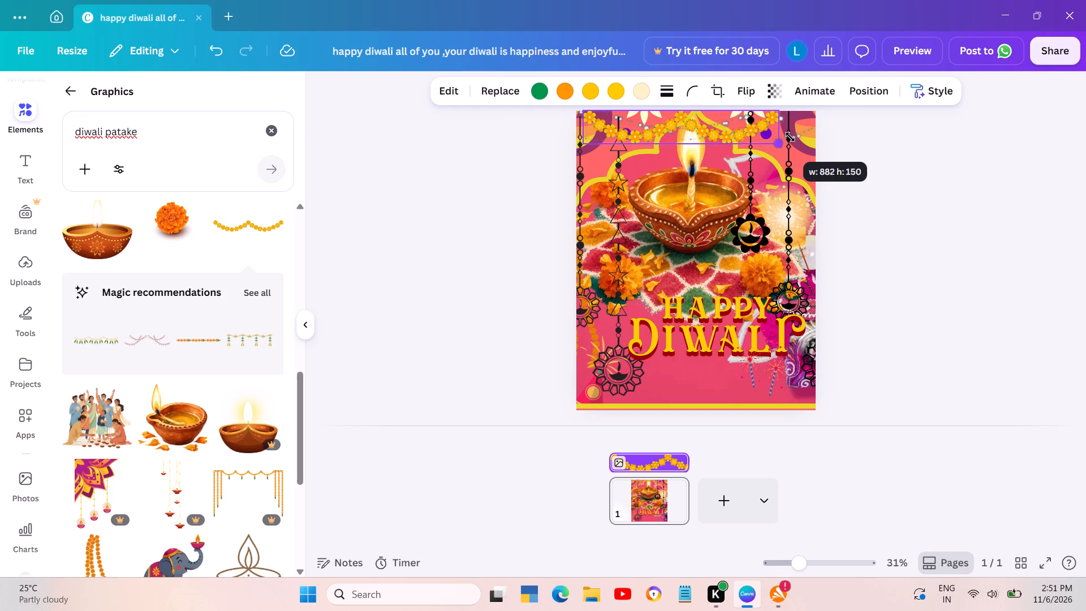
{"action": "left_click_drag", "start_coordinate": [790, 137], "coordinate": [813, 137]}
{"action": "left_click", "coordinate": [975, 234]}
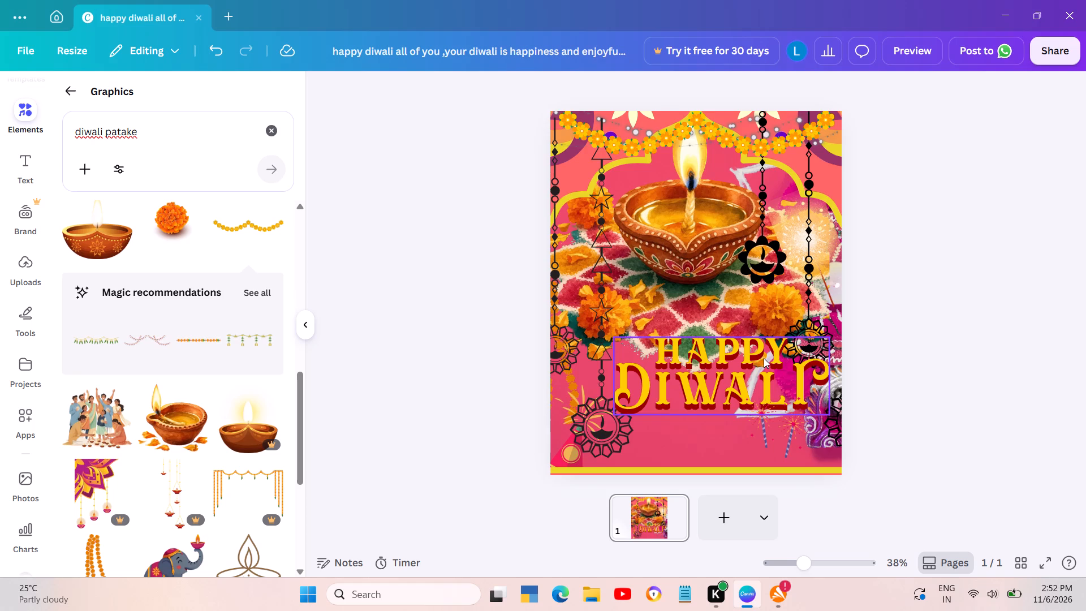
Move the Happy Diwali lettering up and left so it sits roughly centred on the lower part of the rangoli.
{"action": "left_click_drag", "start_coordinate": [764, 358], "coordinate": [754, 340]}
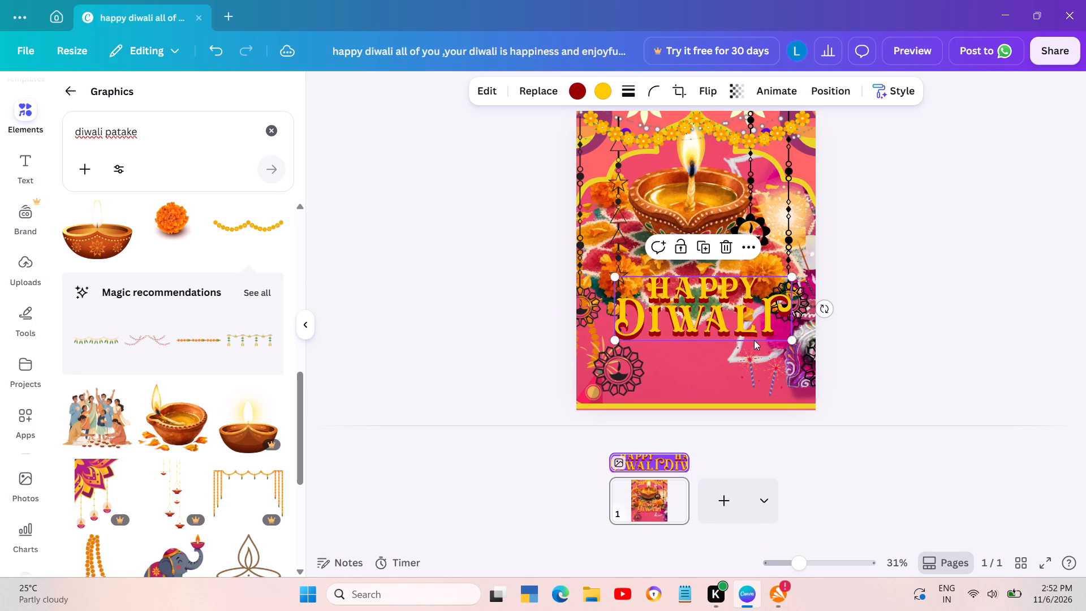
Add the flat gold lace rangoli graphic and place it in the empty pink area below the Happy Diwali lettering.
{"action": "scroll", "coordinate": [162, 447], "scroll_direction": "down", "scroll_amount": 3}
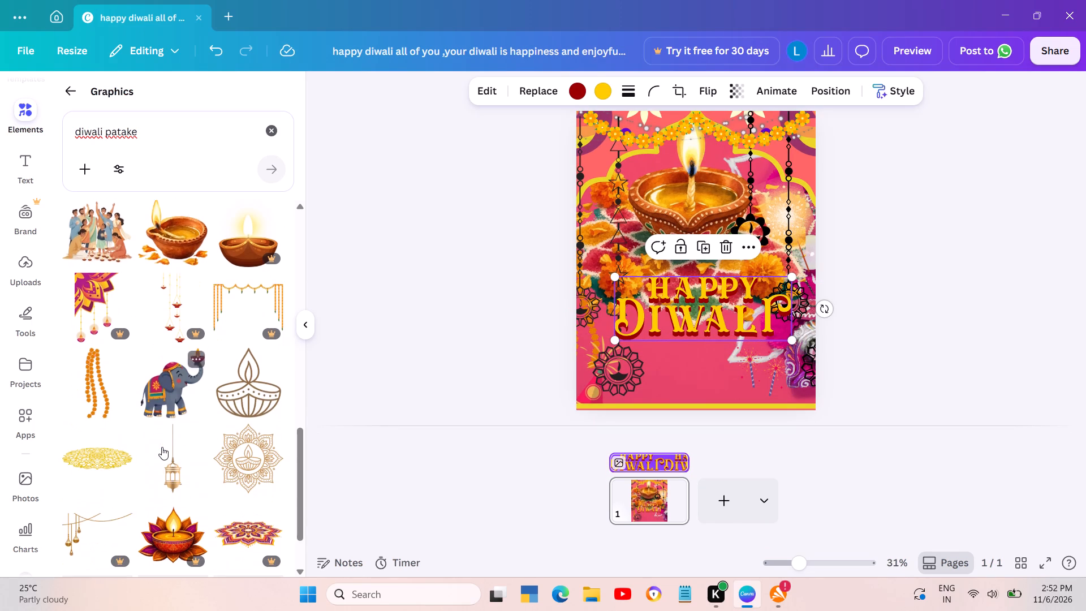
{"action": "scroll", "coordinate": [162, 447], "scroll_direction": "down", "scroll_amount": 4}
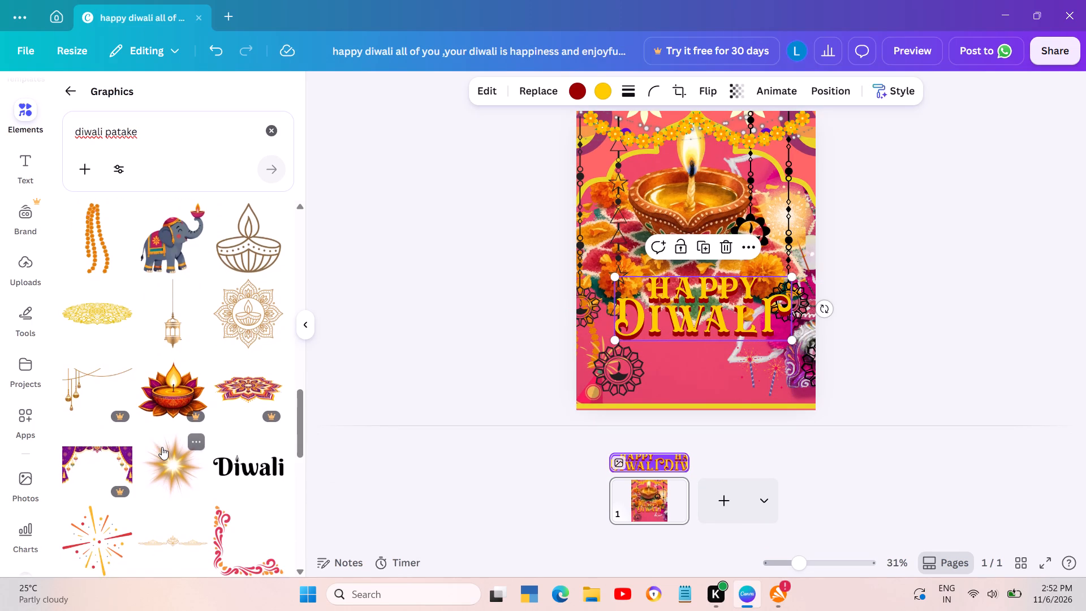
{"action": "scroll", "coordinate": [162, 447], "scroll_direction": "down", "scroll_amount": 1}
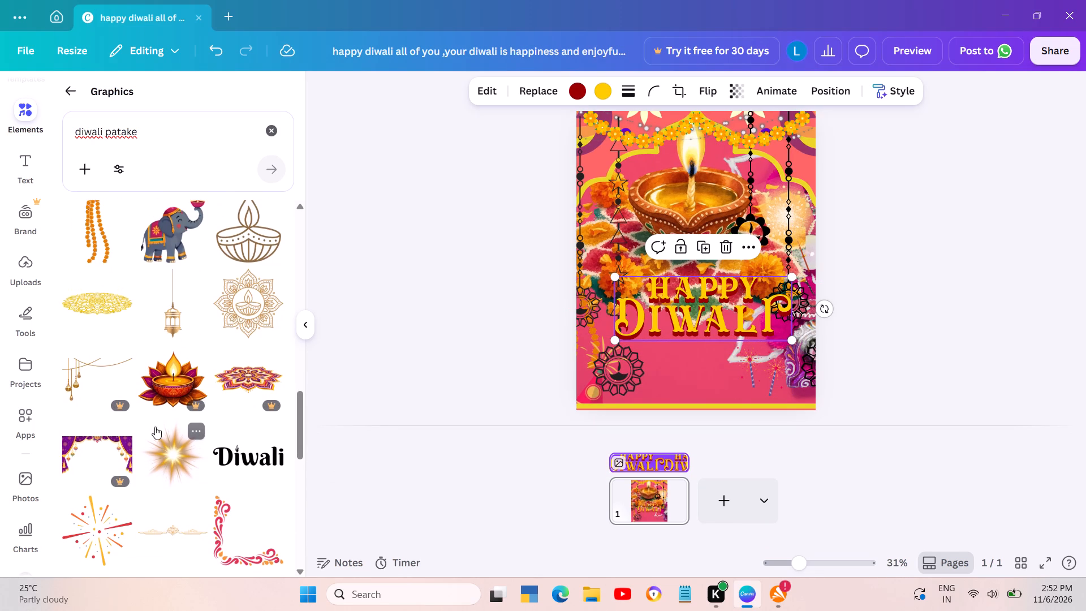
{"action": "left_click", "coordinate": [102, 310]}
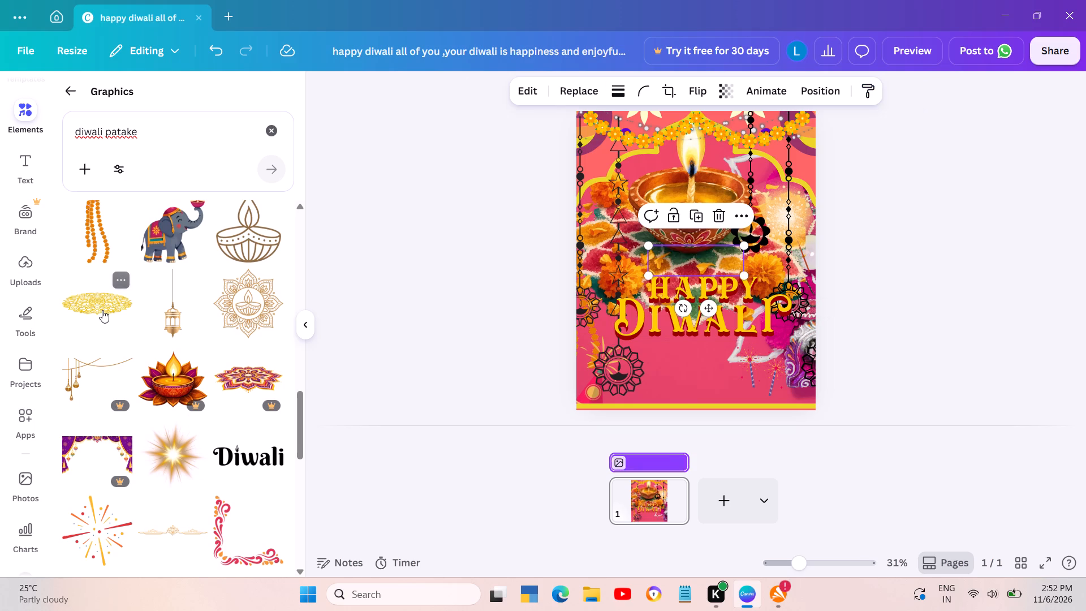
{"action": "left_click", "coordinate": [707, 246]}
{"action": "left_click_drag", "start_coordinate": [707, 246], "coordinate": [707, 265]}
{"action": "left_click_drag", "start_coordinate": [707, 265], "coordinate": [705, 316]}
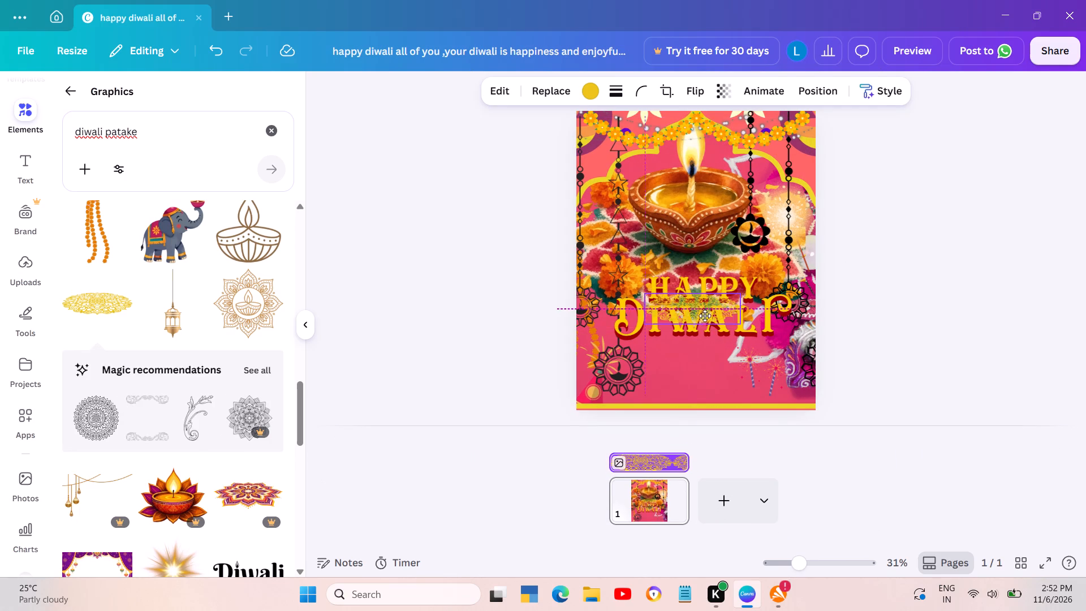
{"action": "left_click_drag", "start_coordinate": [705, 316], "coordinate": [701, 372]}
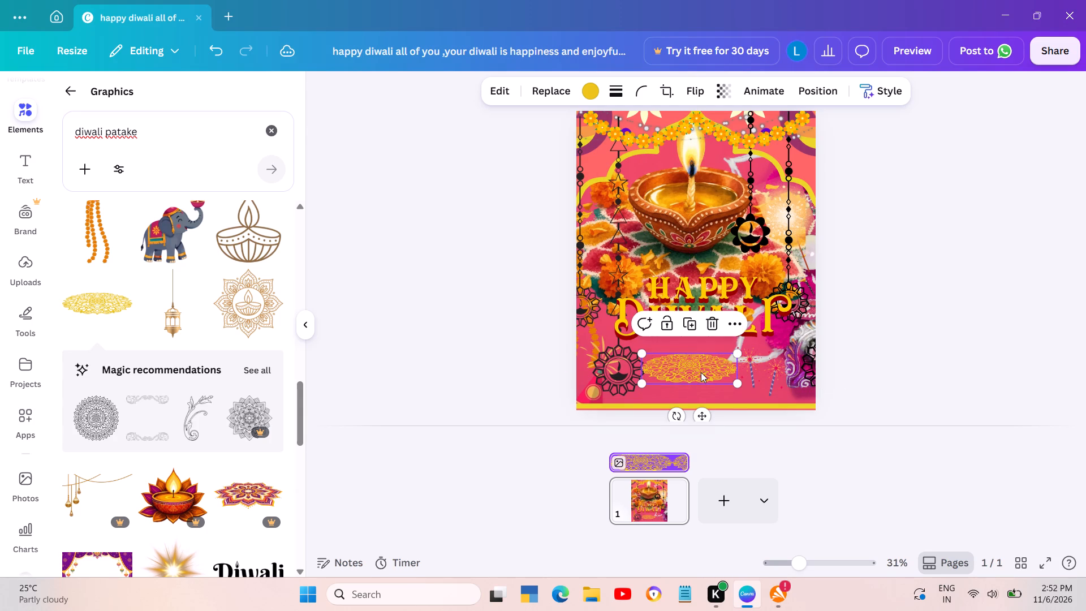
Enlarge the gold rangoli to about 60% of the card's width and centre it beneath the lettering.
{"action": "left_click_drag", "start_coordinate": [732, 381], "coordinate": [745, 388]}
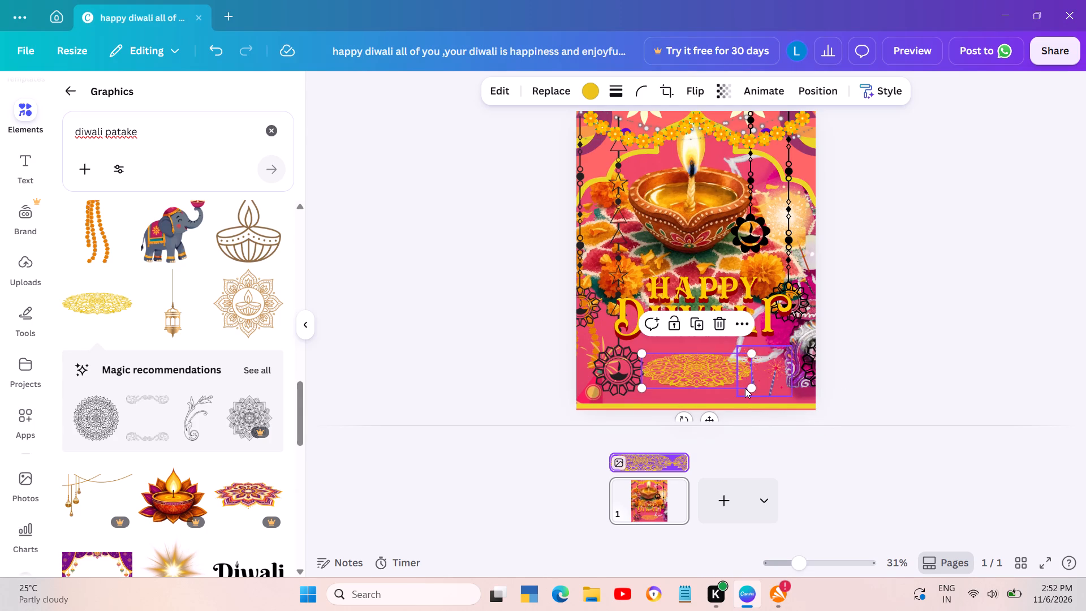
{"action": "left_click_drag", "start_coordinate": [749, 386], "coordinate": [760, 464]}
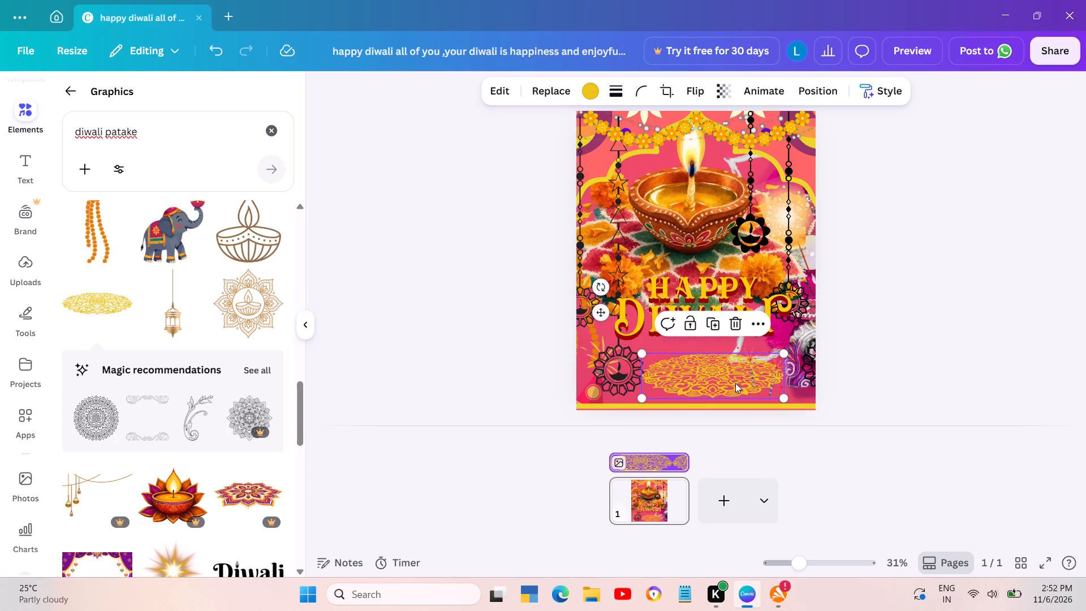
{"action": "left_click_drag", "start_coordinate": [735, 383], "coordinate": [723, 377]}
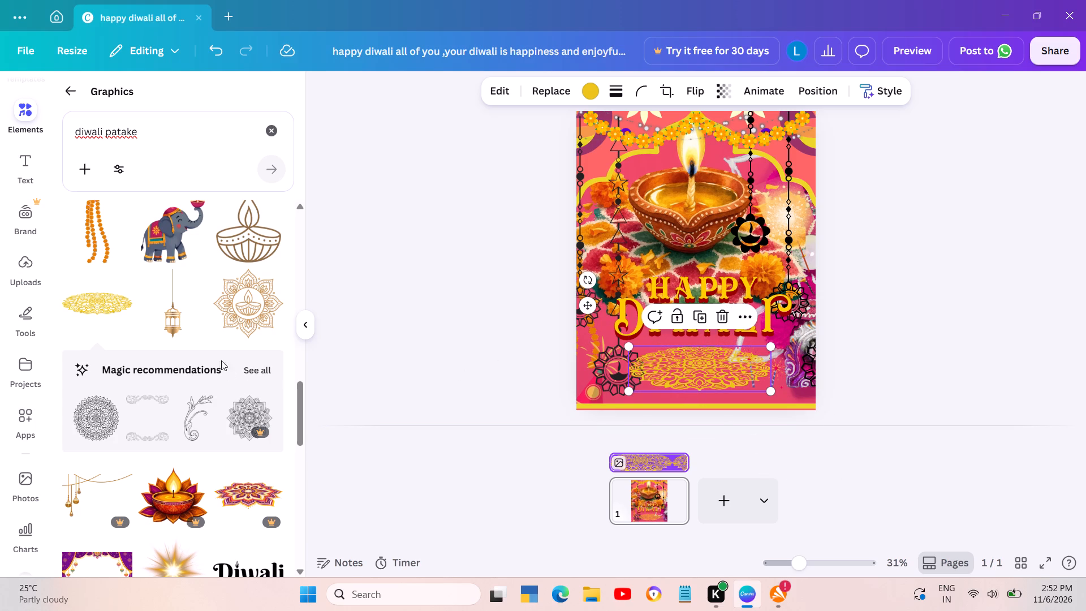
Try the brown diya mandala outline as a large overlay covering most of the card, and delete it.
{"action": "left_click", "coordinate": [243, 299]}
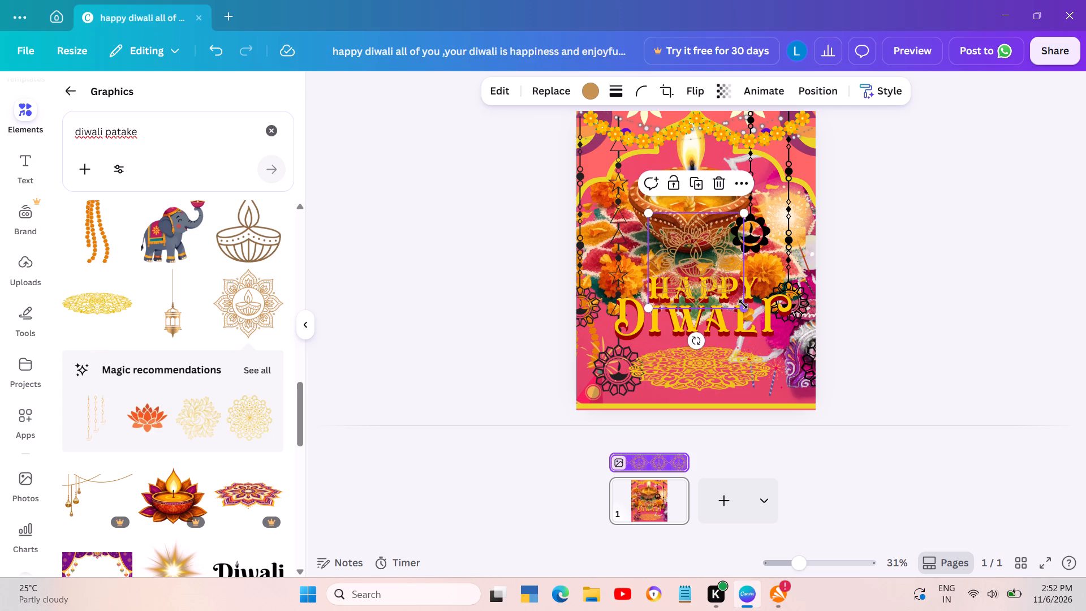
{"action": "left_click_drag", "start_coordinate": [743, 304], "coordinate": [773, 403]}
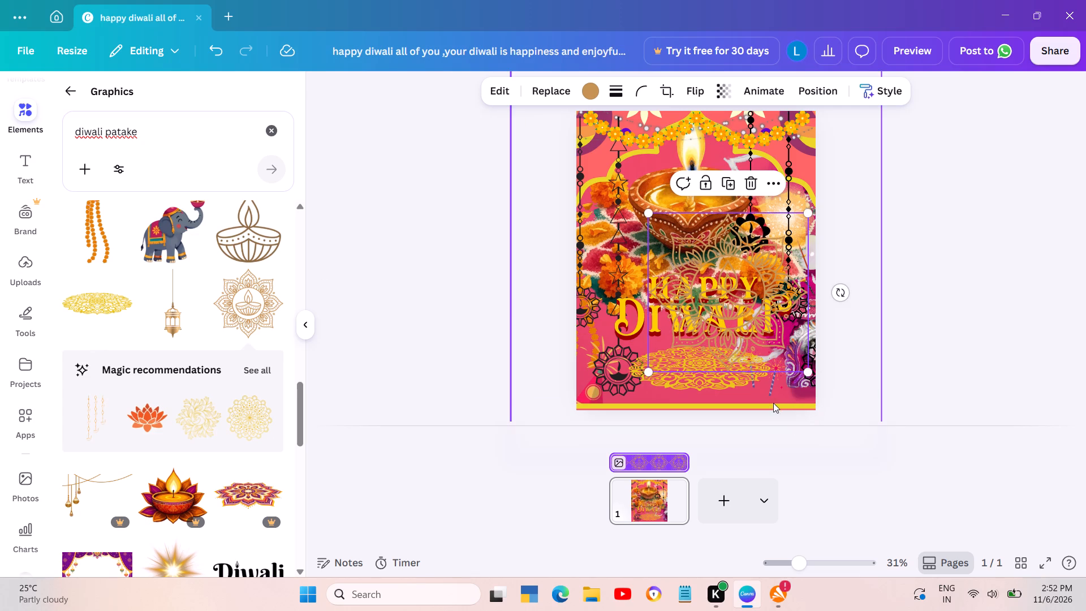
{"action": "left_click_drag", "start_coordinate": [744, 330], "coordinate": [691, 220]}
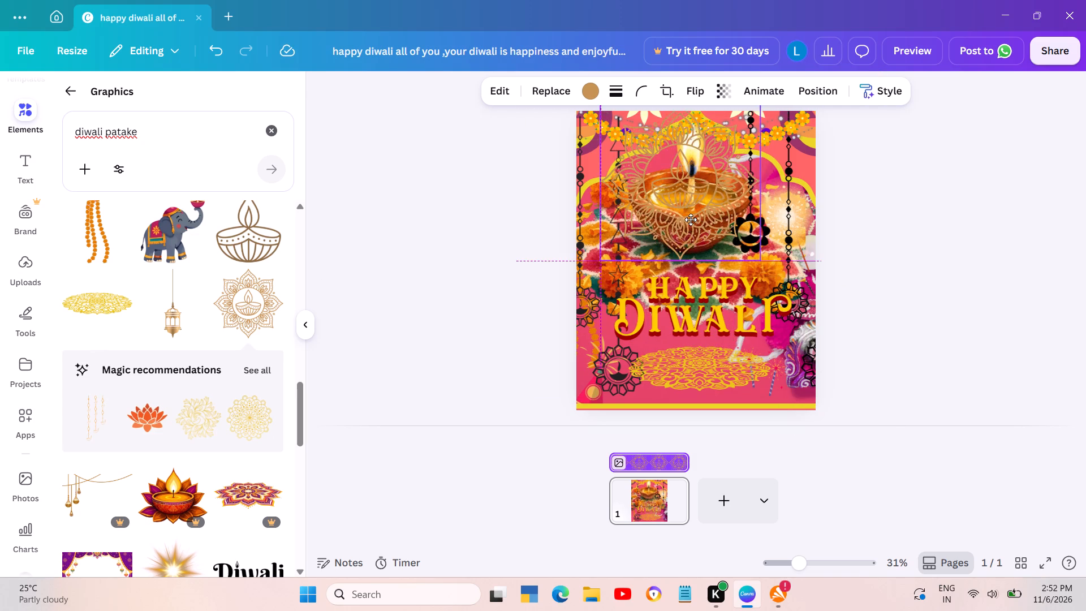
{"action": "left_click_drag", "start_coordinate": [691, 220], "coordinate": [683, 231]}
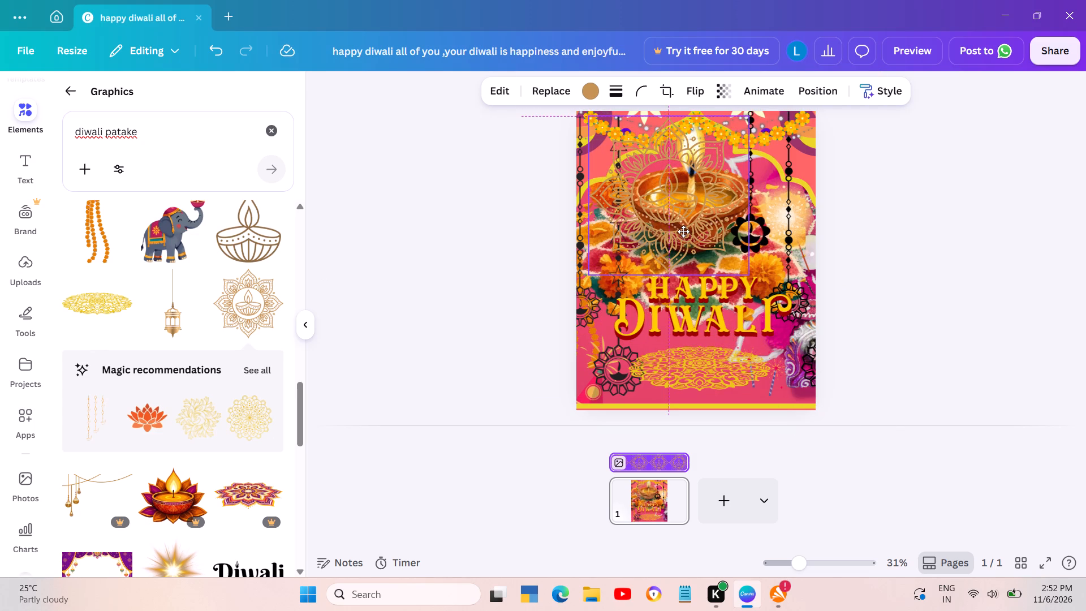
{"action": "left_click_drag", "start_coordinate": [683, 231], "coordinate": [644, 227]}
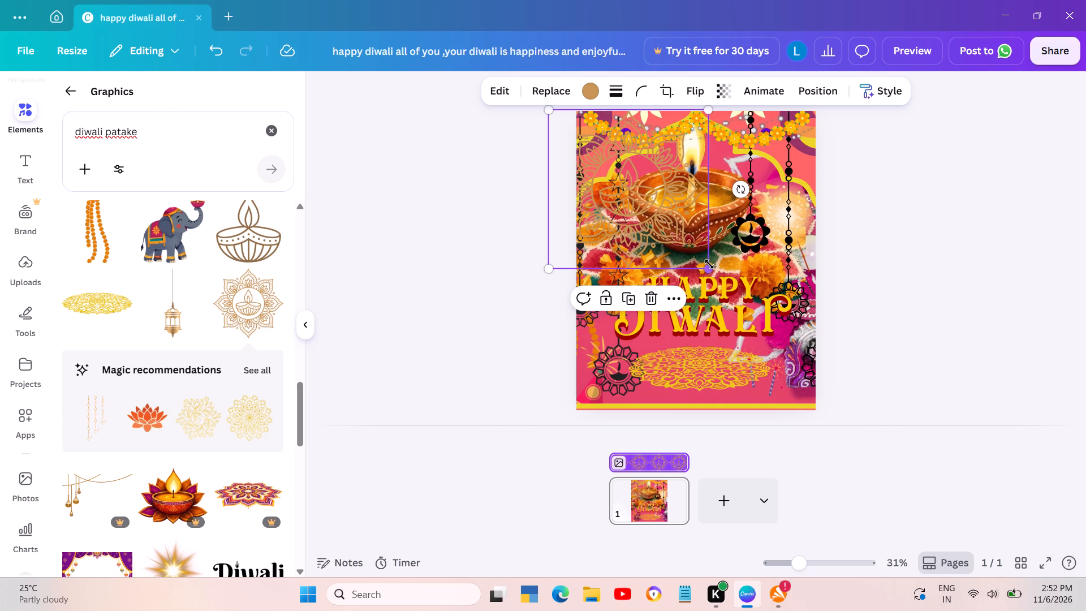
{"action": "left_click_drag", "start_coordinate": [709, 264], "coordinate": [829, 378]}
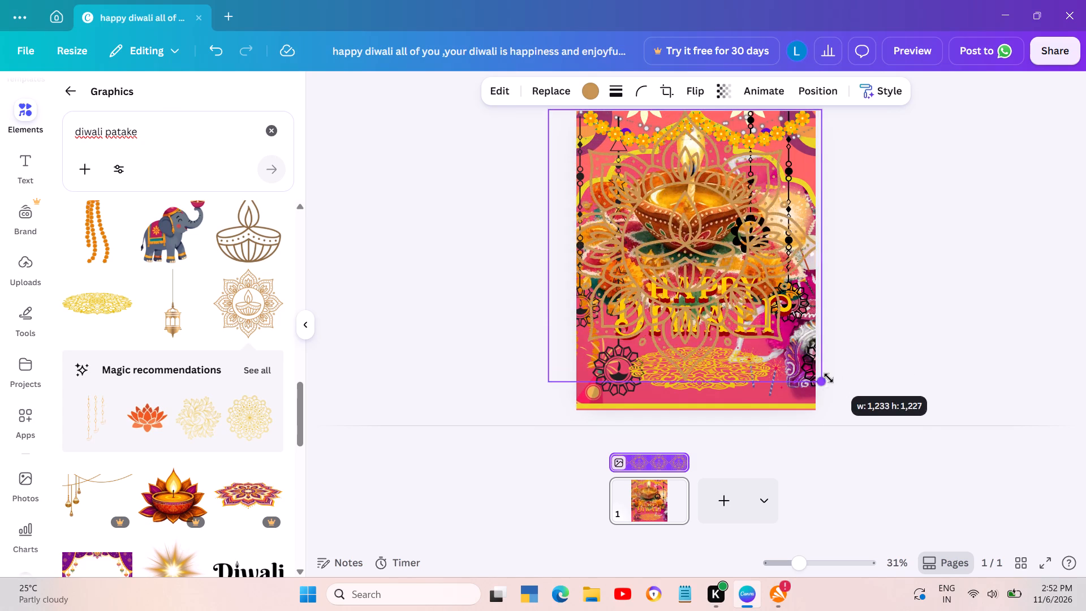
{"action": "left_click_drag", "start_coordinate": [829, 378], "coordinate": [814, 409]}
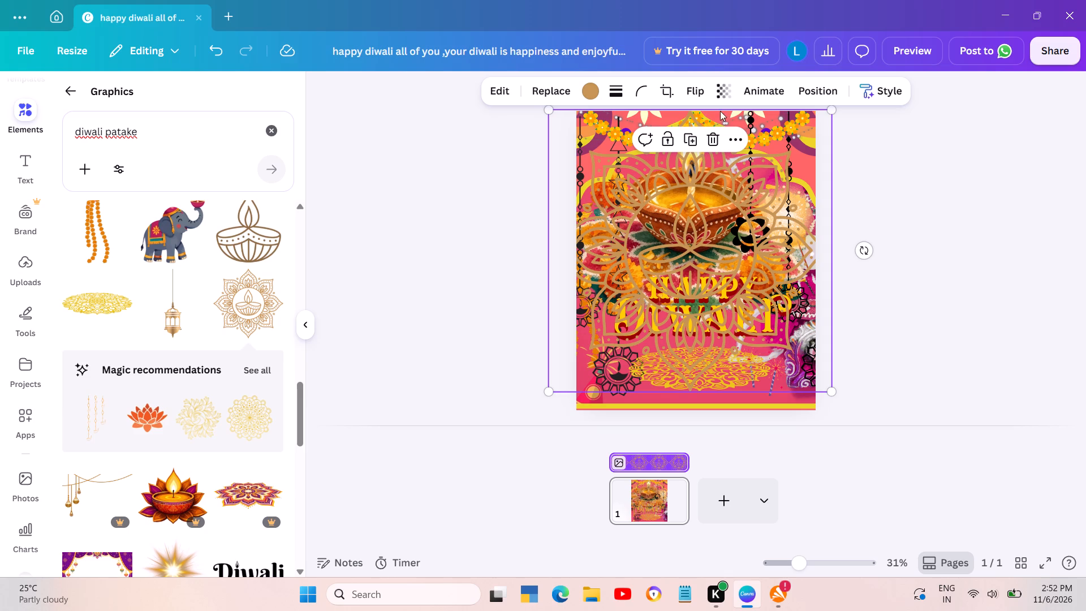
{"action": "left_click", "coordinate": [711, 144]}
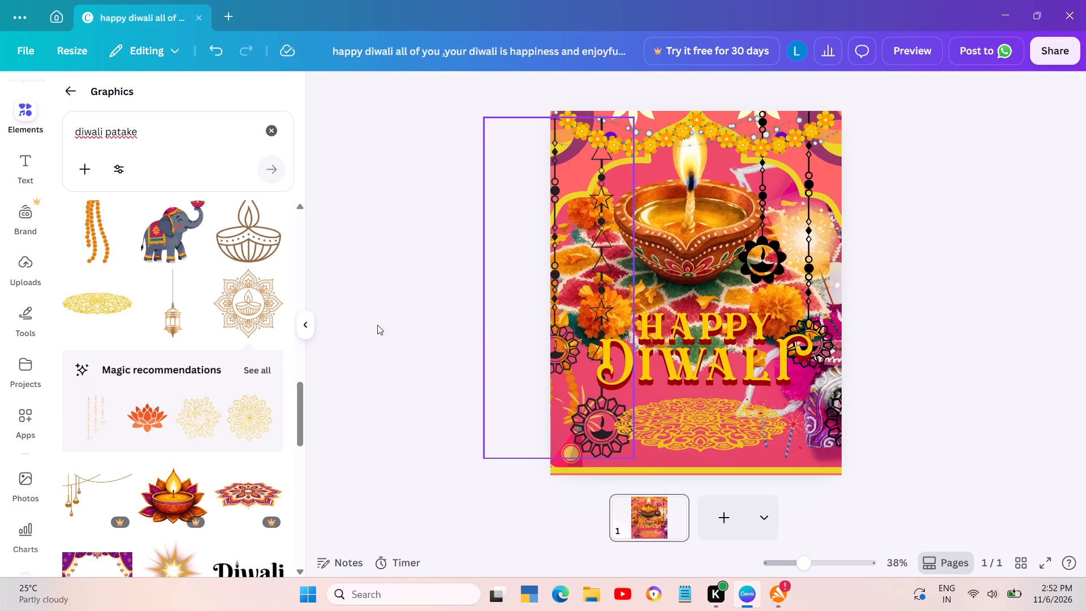
Add the red floral corner border graphic and place it in the card's lower-left corner.
{"action": "scroll", "coordinate": [144, 377], "scroll_direction": "down", "scroll_amount": 2}
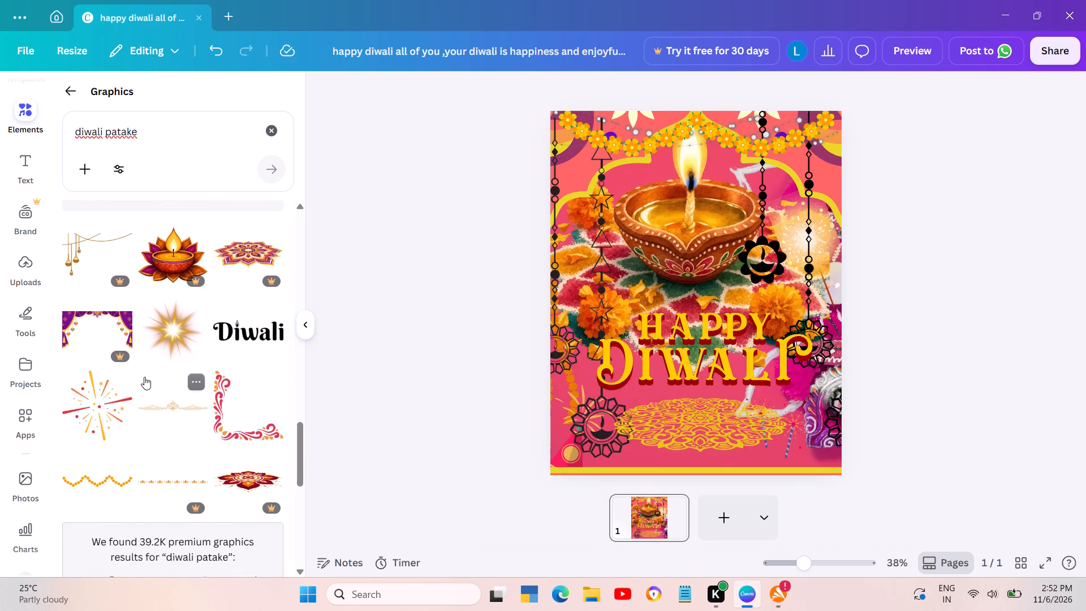
{"action": "scroll", "coordinate": [144, 377], "scroll_direction": "down", "scroll_amount": 2}
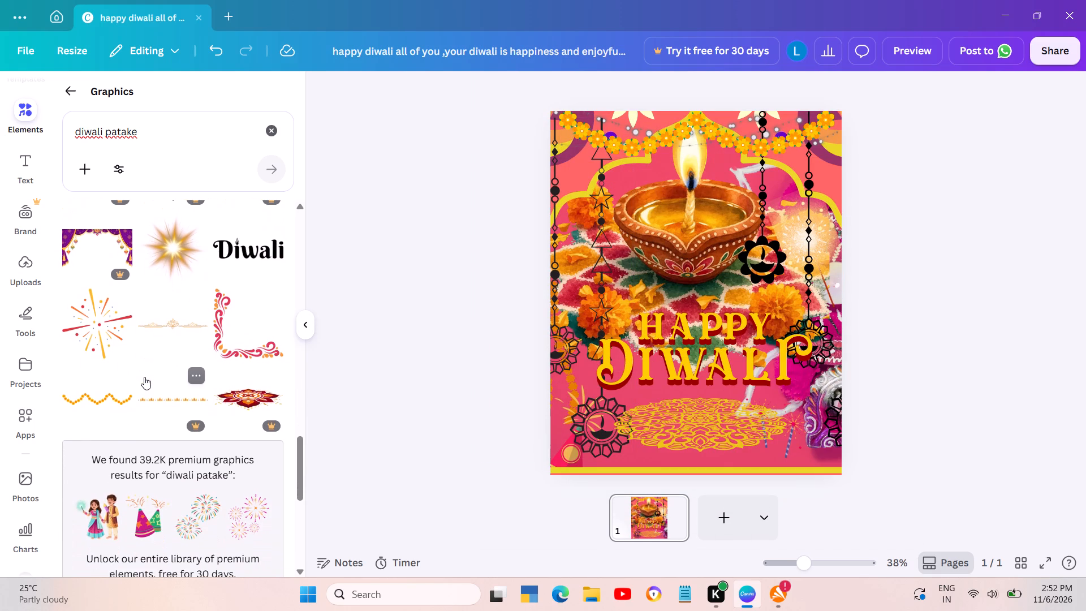
{"action": "left_click", "coordinate": [238, 345]}
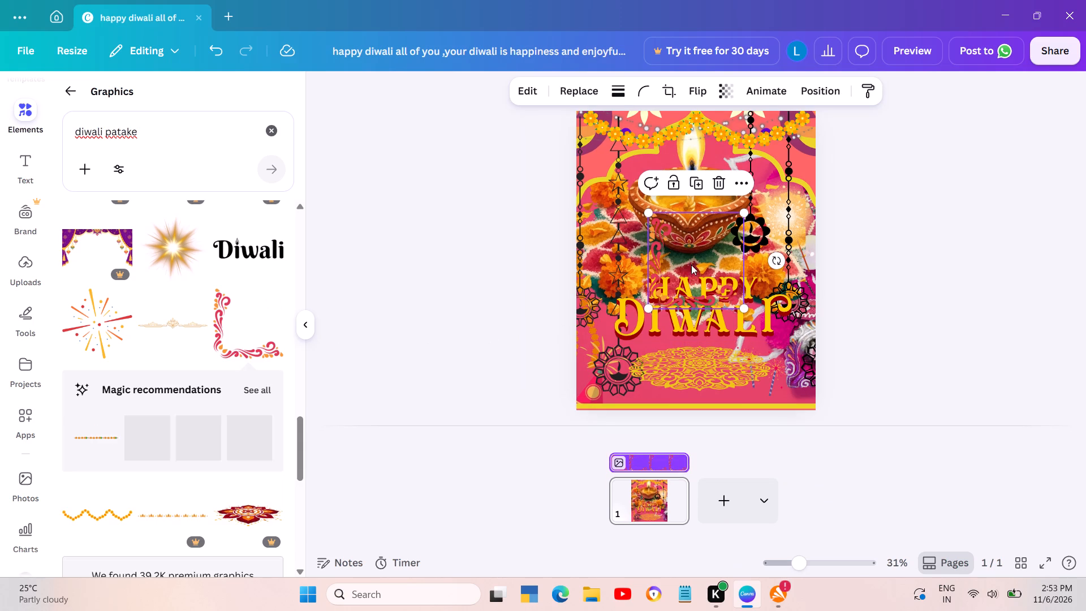
{"action": "left_click_drag", "start_coordinate": [699, 259], "coordinate": [673, 361]}
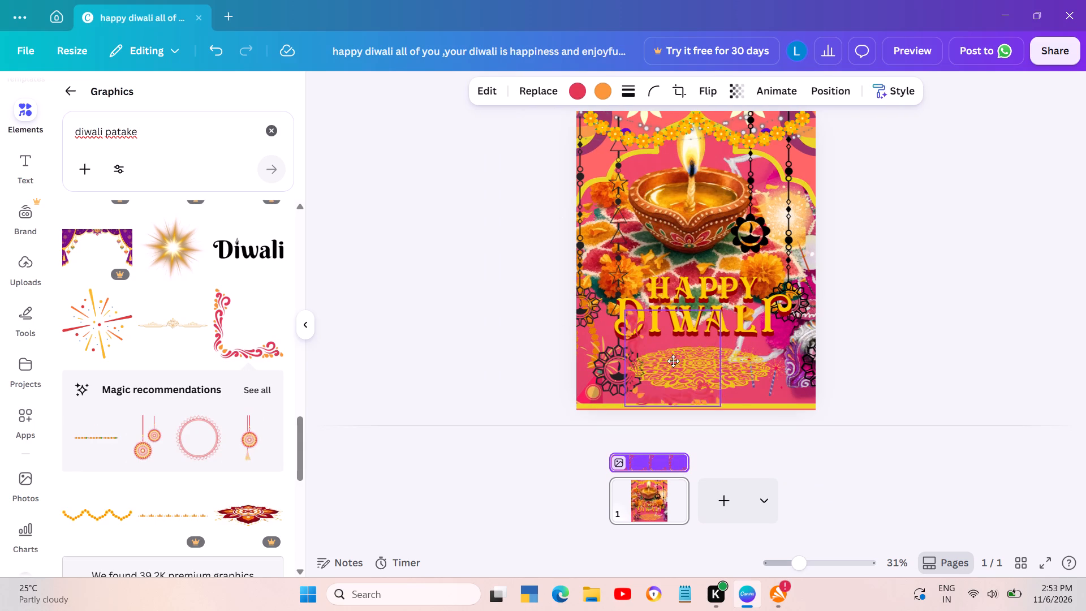
{"action": "left_click_drag", "start_coordinate": [673, 361], "coordinate": [630, 360]}
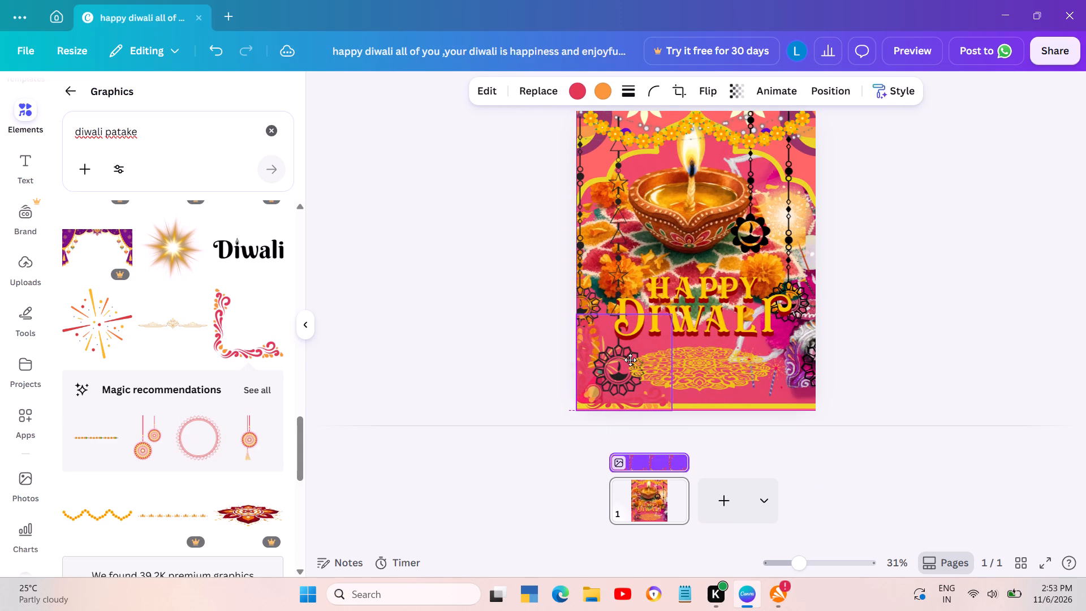
{"action": "left_click_drag", "start_coordinate": [630, 360], "coordinate": [629, 356]}
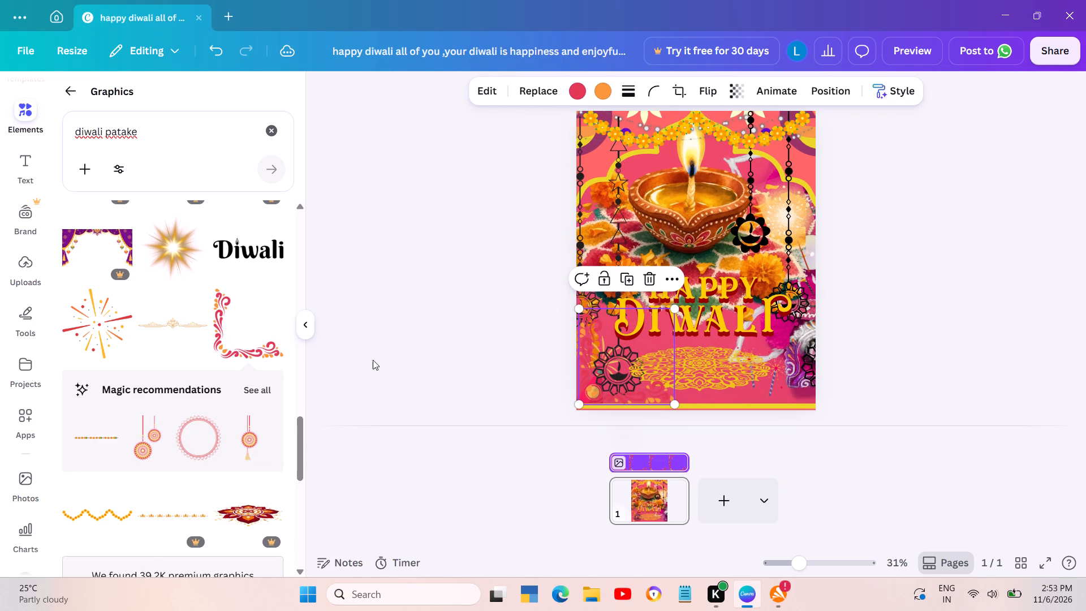
Add the pair of round hanging ornaments and fit it into the card's top-right corner at about 38% of the card's width.
{"action": "left_click", "coordinate": [152, 437]}
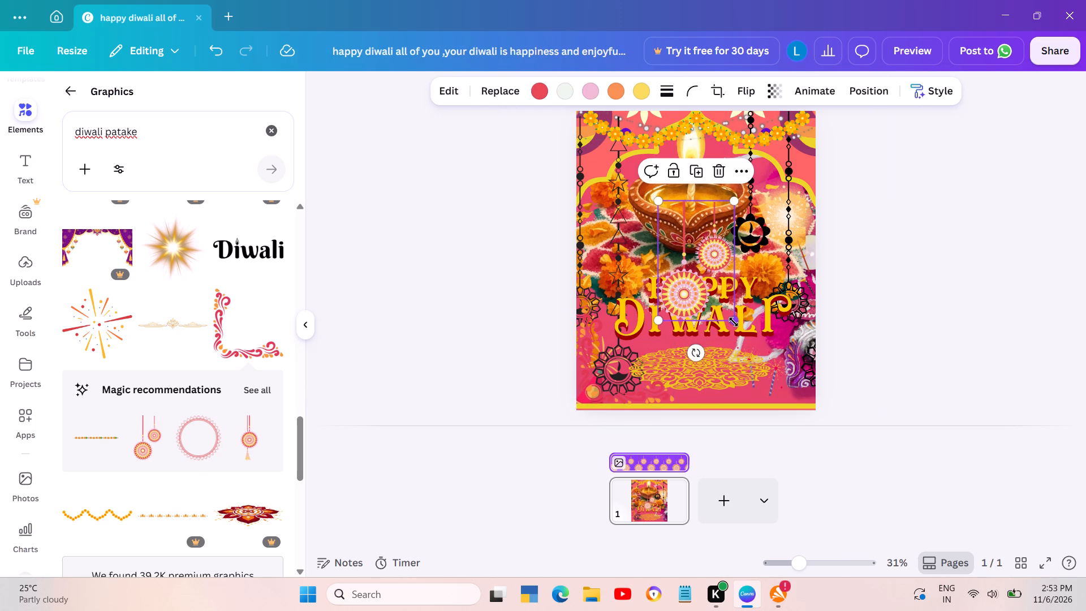
{"action": "left_click_drag", "start_coordinate": [734, 322], "coordinate": [770, 410]}
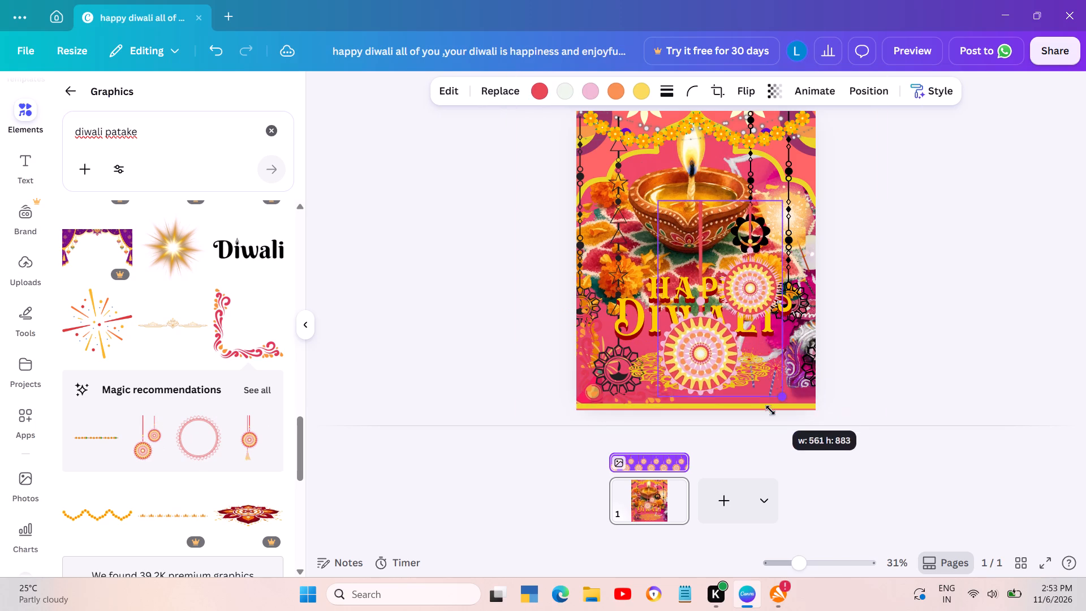
{"action": "left_click_drag", "start_coordinate": [770, 410], "coordinate": [776, 386]}
{"action": "left_click_drag", "start_coordinate": [717, 280], "coordinate": [752, 205]}
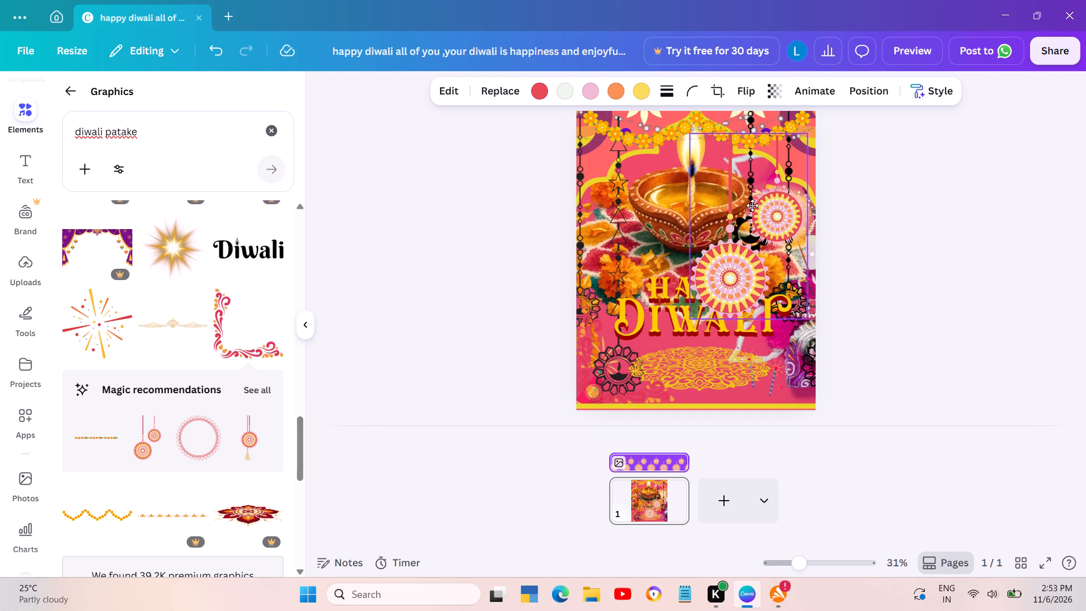
{"action": "left_click_drag", "start_coordinate": [752, 205], "coordinate": [758, 191]}
{"action": "left_click", "coordinate": [758, 191]}
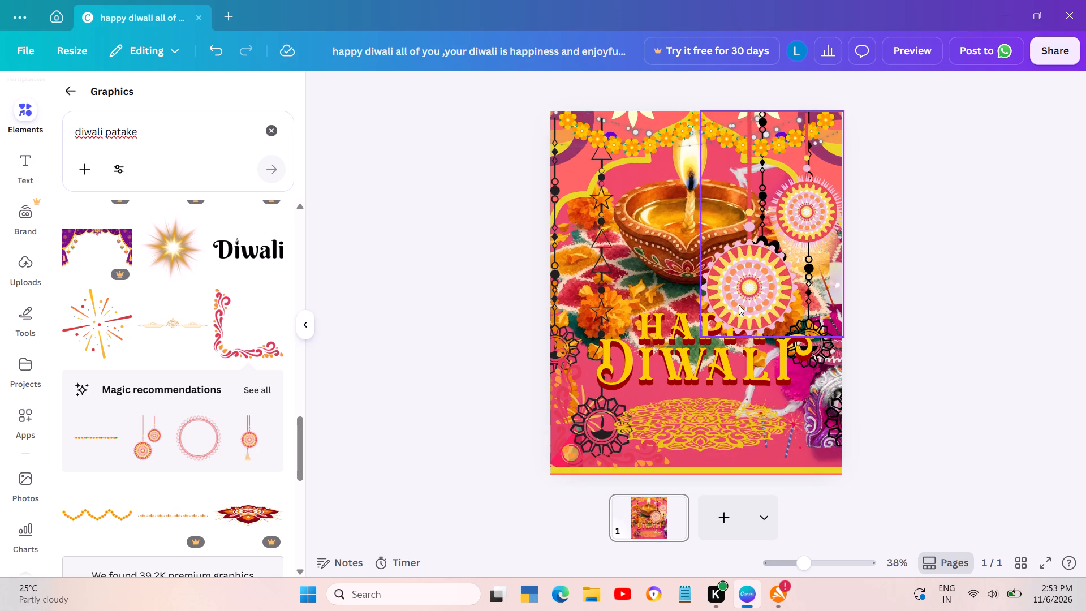
{"action": "left_click", "coordinate": [790, 247]}
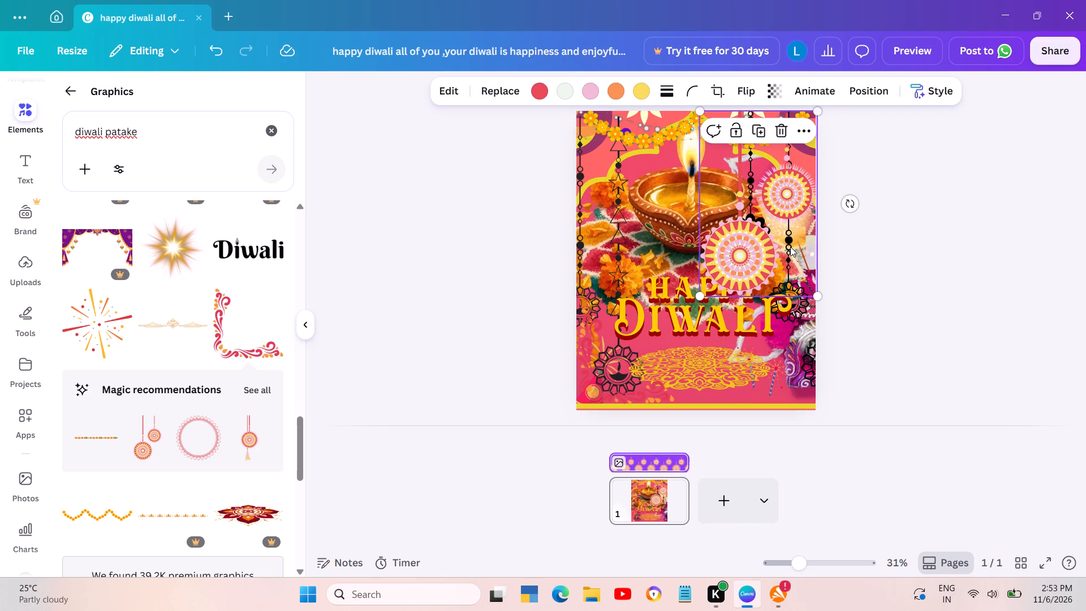
{"action": "left_click_drag", "start_coordinate": [703, 292], "coordinate": [744, 261]}
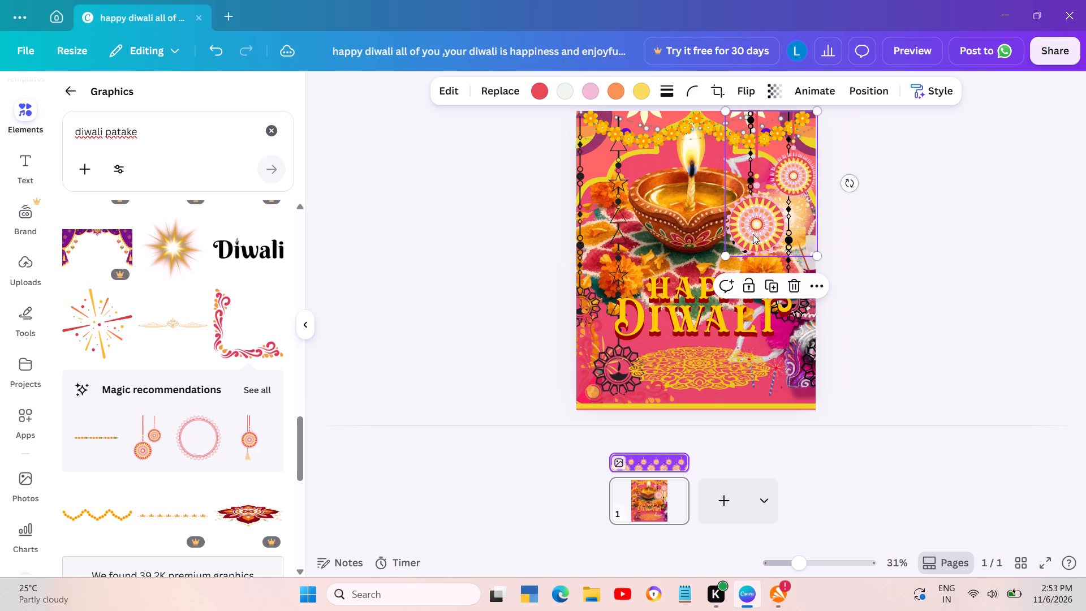
Duplicate the round hanging ornaments and place the copy over the card's lower-left corner, partly off the card's edges.
{"action": "left_click", "coordinate": [815, 287]}
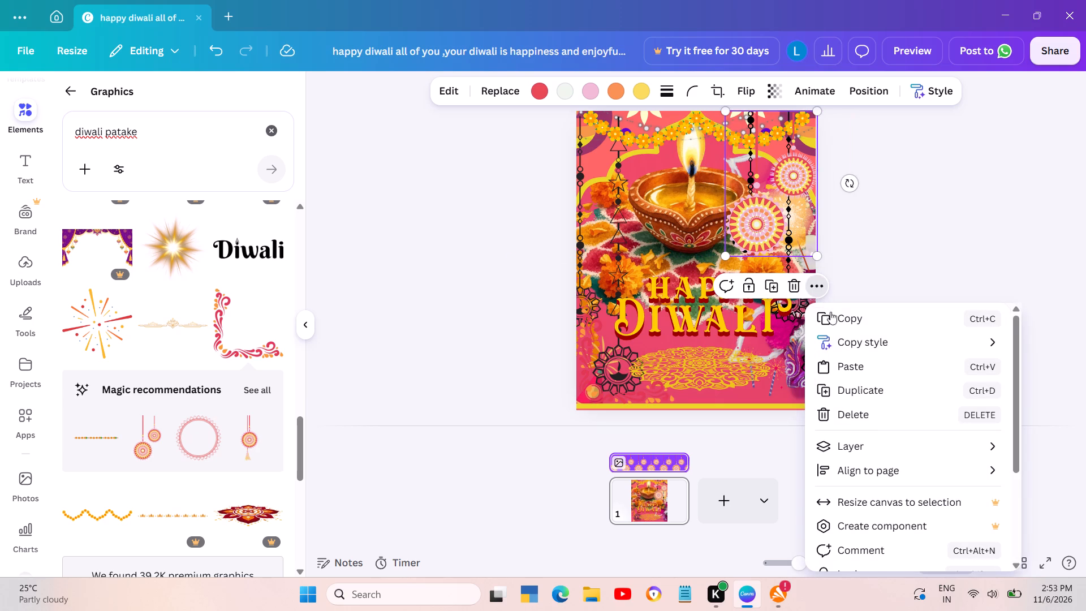
{"action": "left_click", "coordinate": [848, 388]}
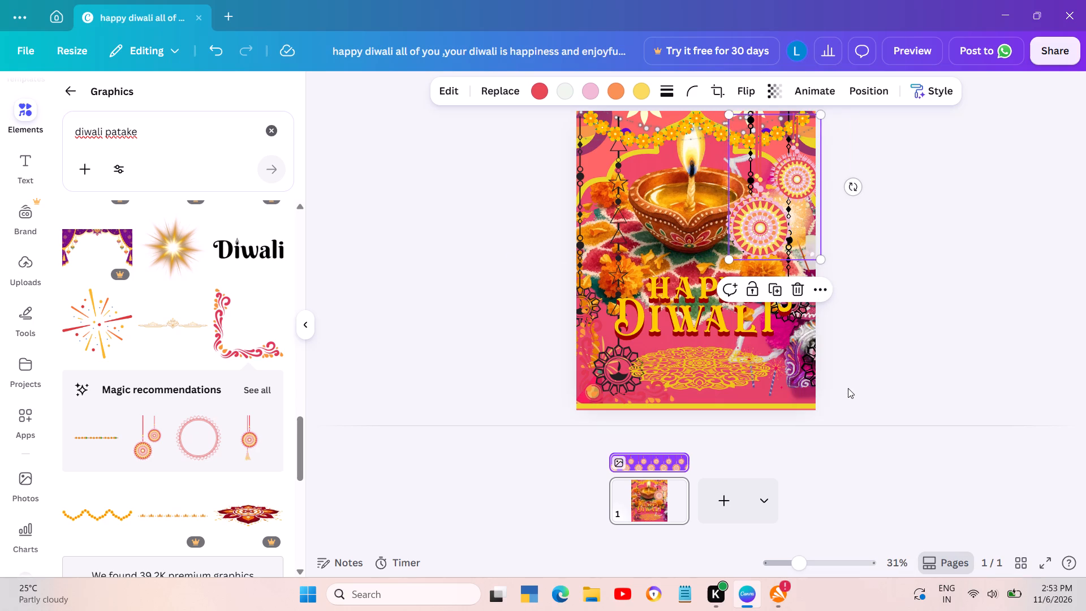
{"action": "left_click_drag", "start_coordinate": [802, 238], "coordinate": [747, 281]}
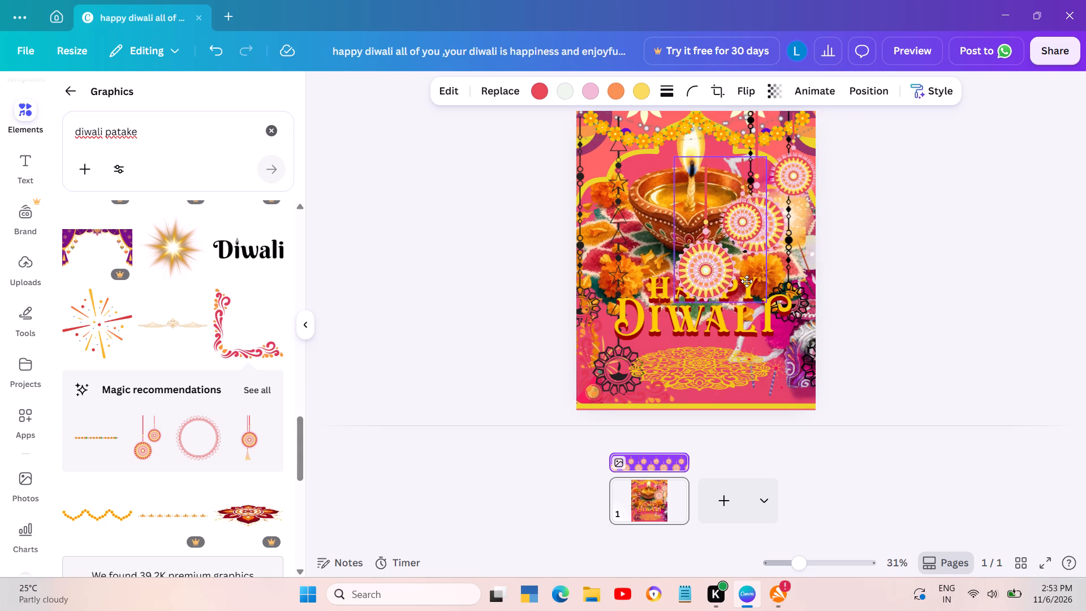
{"action": "left_click_drag", "start_coordinate": [747, 281], "coordinate": [675, 380]}
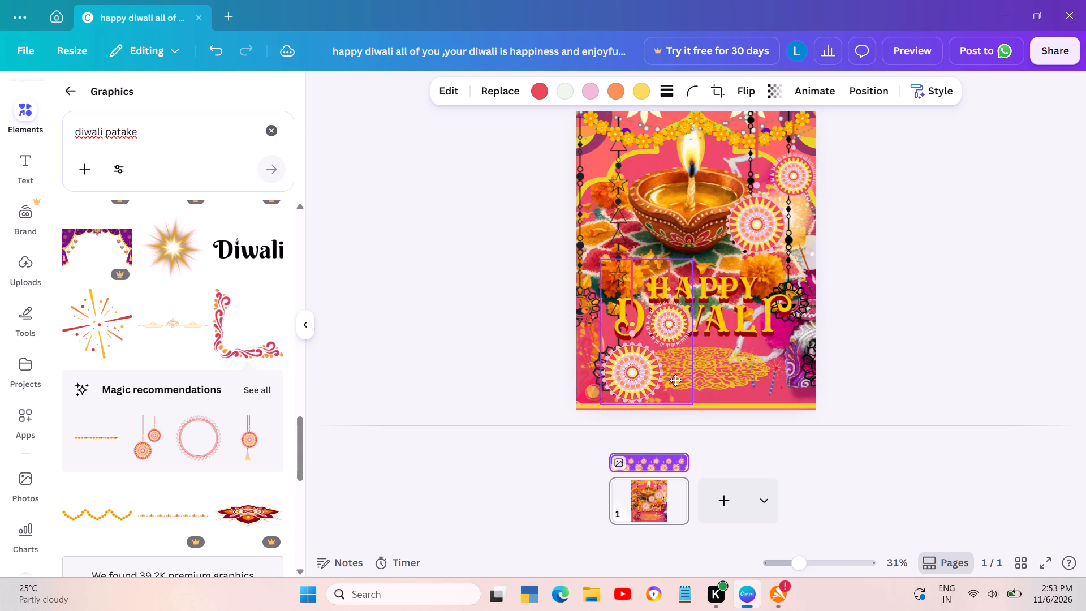
{"action": "left_click_drag", "start_coordinate": [675, 380], "coordinate": [609, 392]}
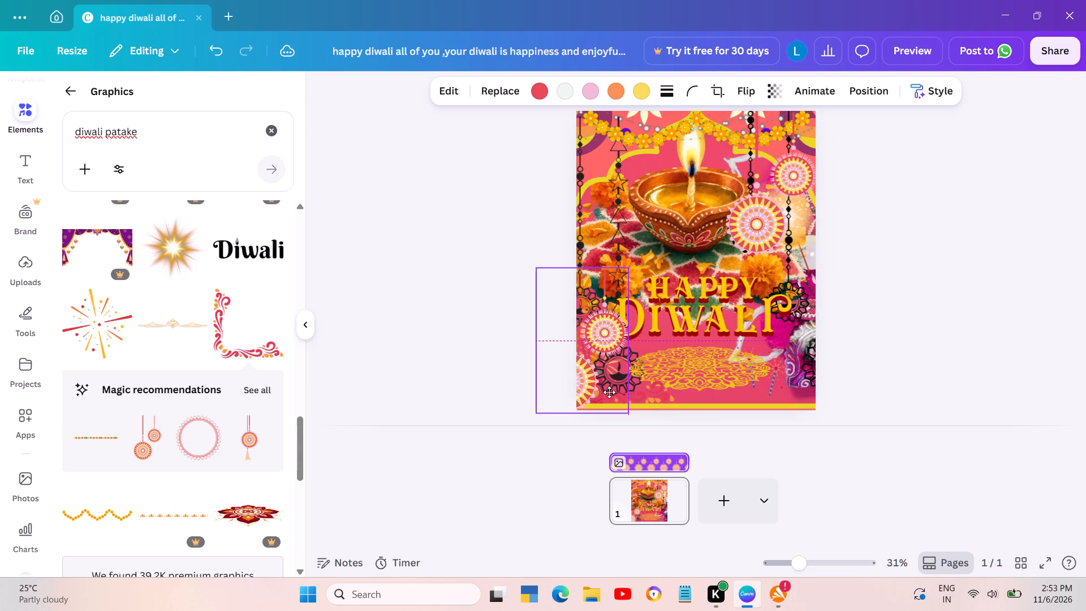
{"action": "left_click_drag", "start_coordinate": [609, 392], "coordinate": [610, 384]}
{"action": "left_click_drag", "start_coordinate": [610, 384], "coordinate": [607, 409]}
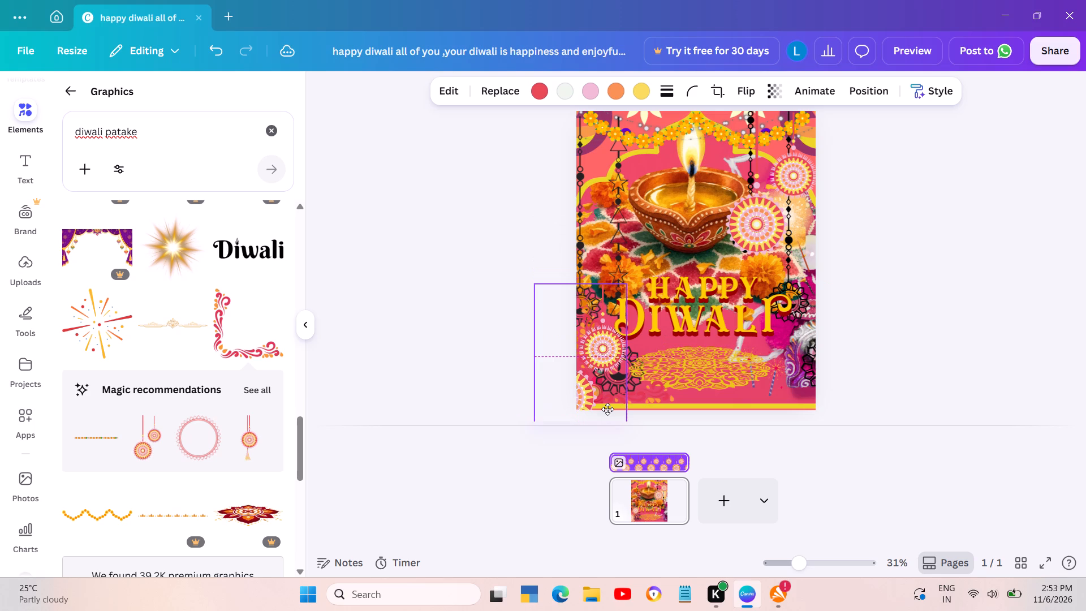
{"action": "left_click_drag", "start_coordinate": [607, 409], "coordinate": [611, 412]}
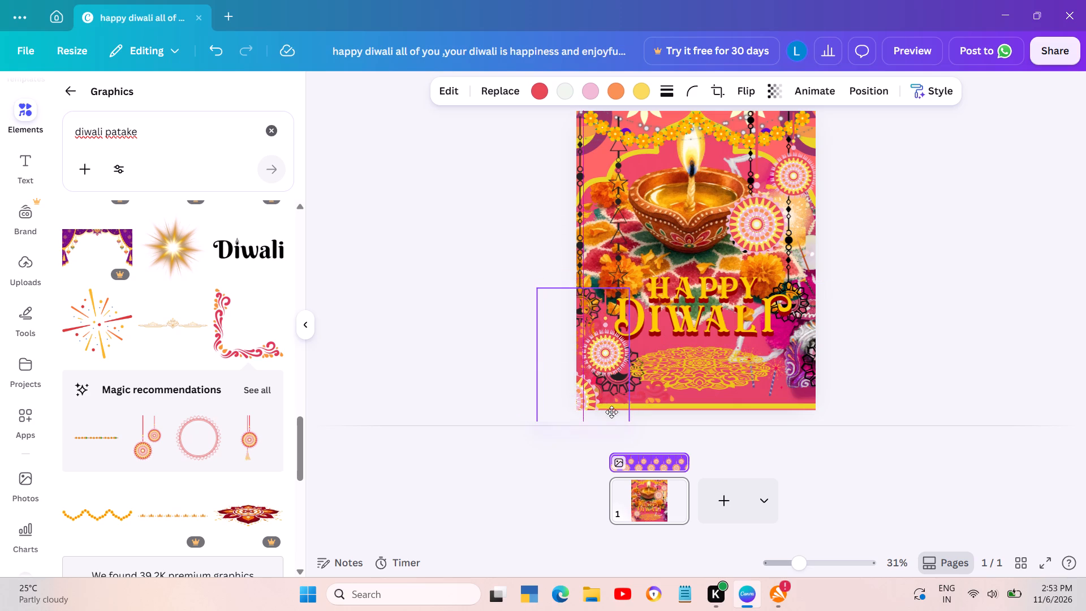
{"action": "left_click_drag", "start_coordinate": [611, 412], "coordinate": [620, 419]}
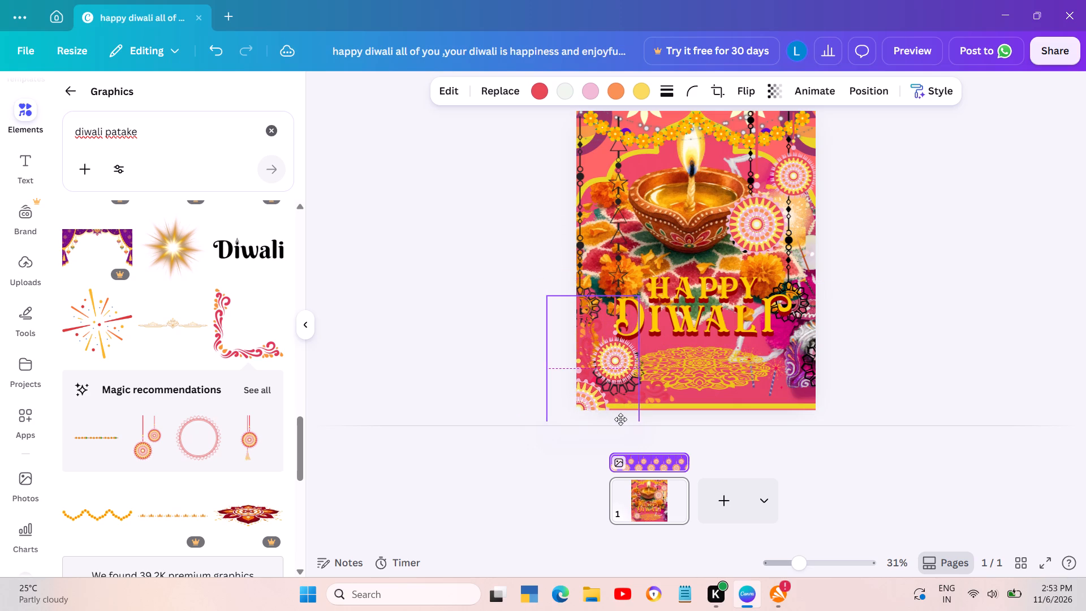
{"action": "left_click_drag", "start_coordinate": [620, 419], "coordinate": [619, 419]}
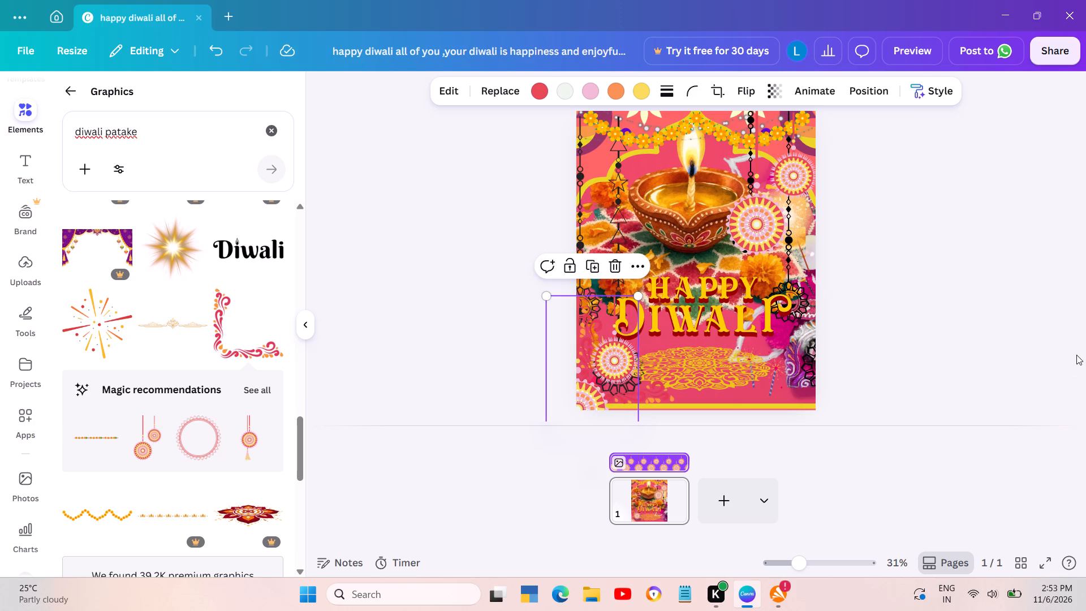
{"action": "left_click", "coordinate": [1076, 355]}
{"action": "left_click_drag", "start_coordinate": [648, 436], "coordinate": [389, 380]}
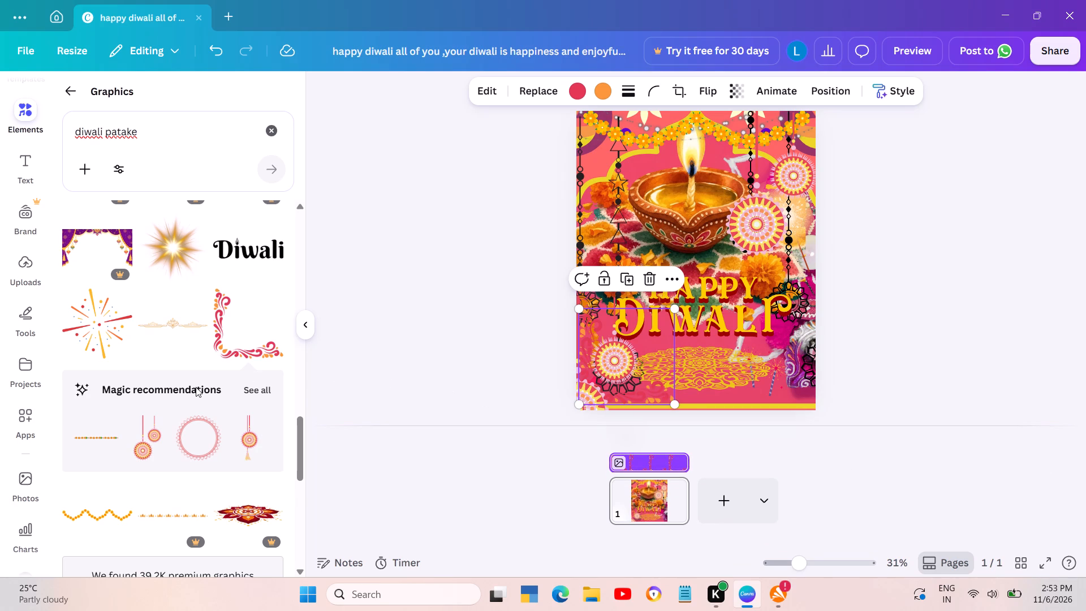
Add the red cone firecracker graphic, tilt it to about -19°, and place it over the yellow rangoli below the Happy Diwali lettering.
{"action": "scroll", "coordinate": [196, 387], "scroll_direction": "down", "scroll_amount": 4}
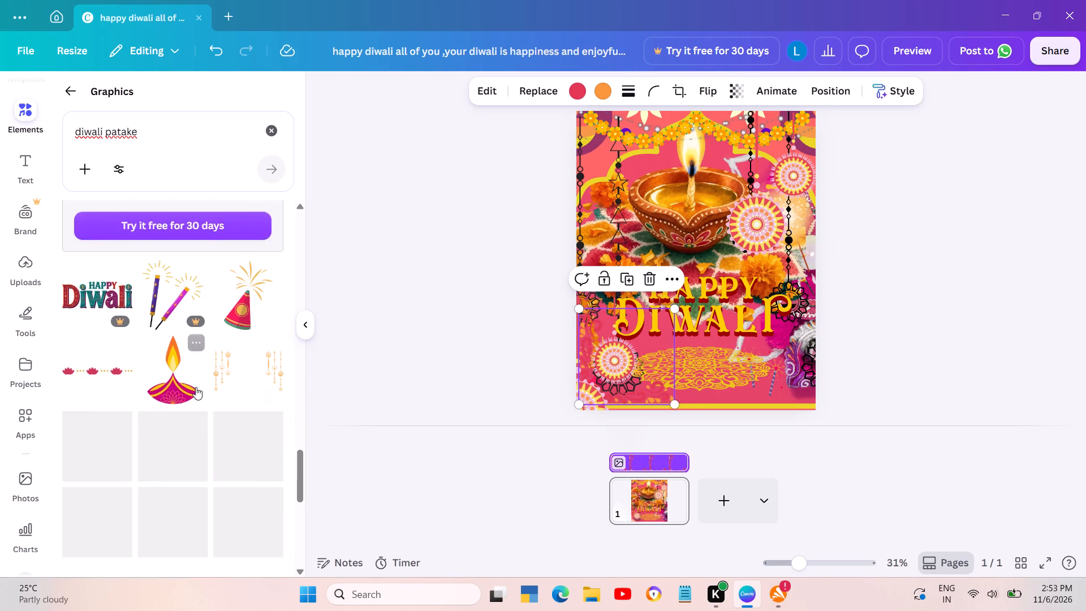
{"action": "scroll", "coordinate": [196, 387], "scroll_direction": "down", "scroll_amount": 1}
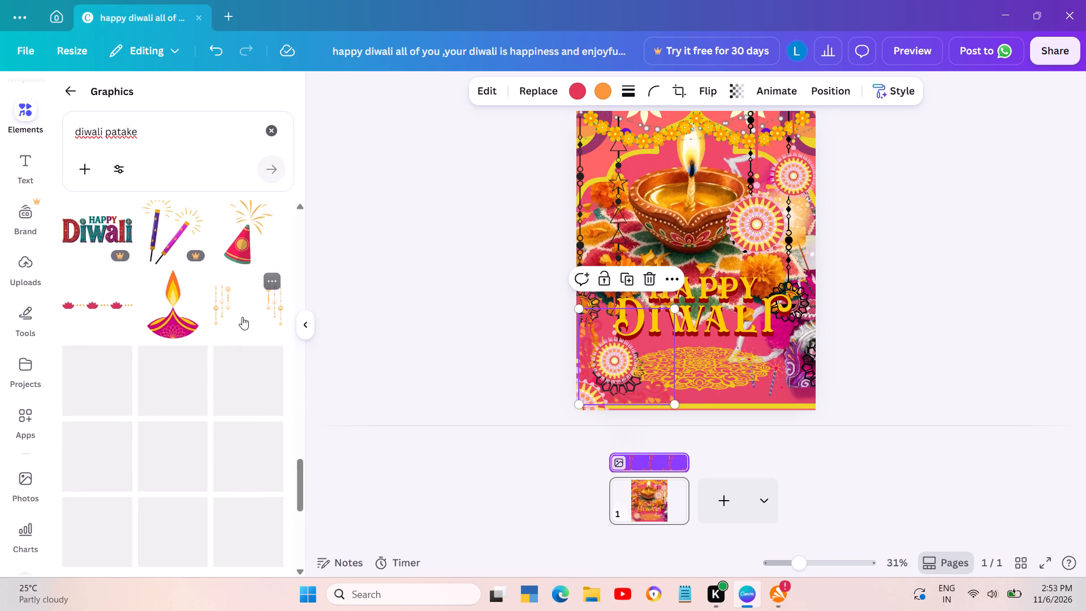
{"action": "left_click", "coordinate": [245, 241]}
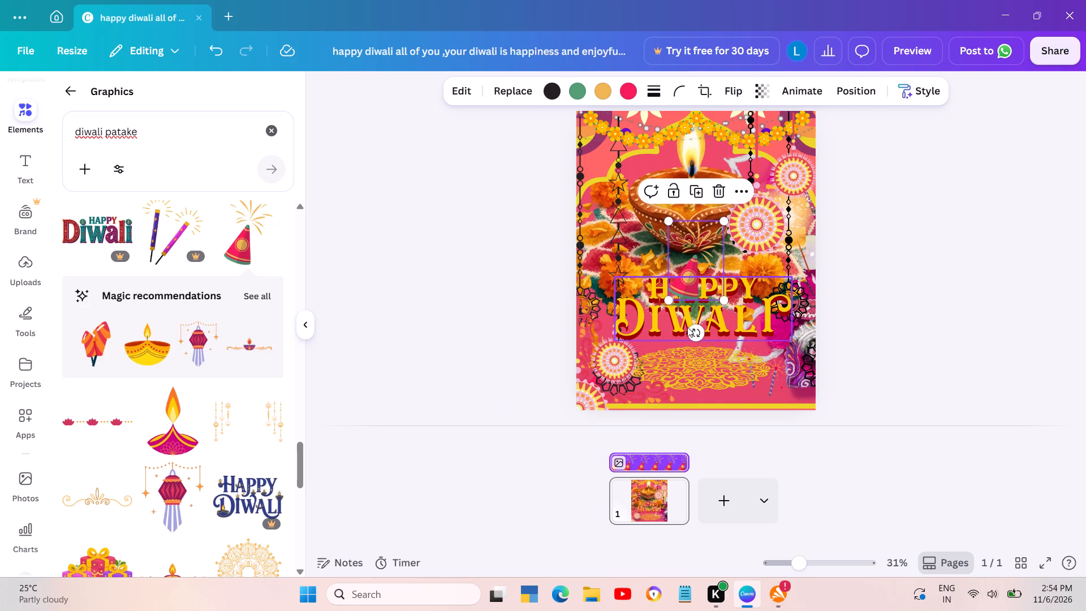
{"action": "left_click_drag", "start_coordinate": [693, 333], "coordinate": [749, 426]}
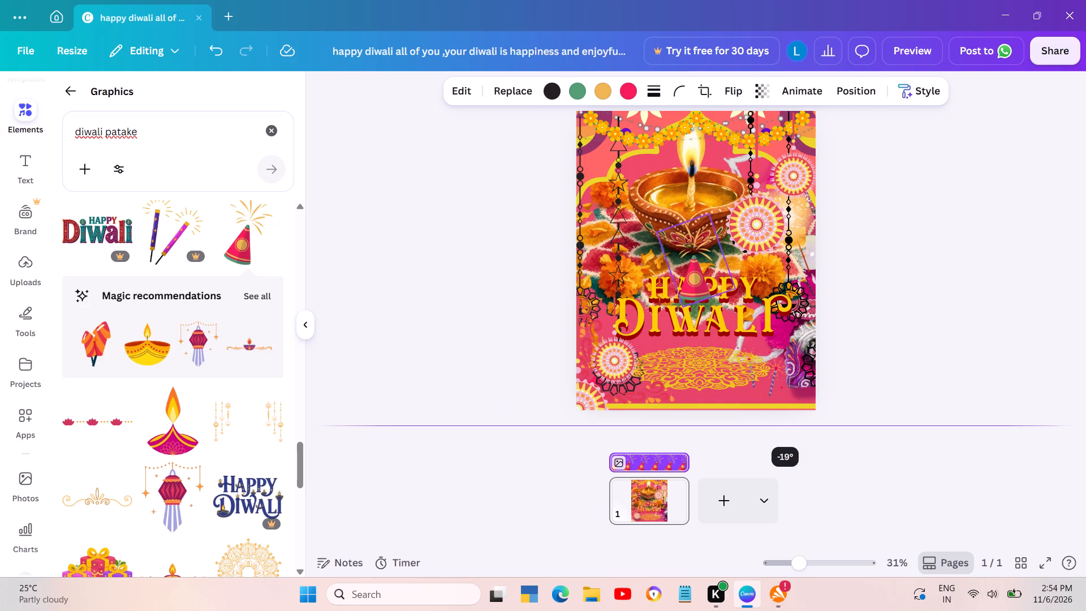
{"action": "left_click_drag", "start_coordinate": [749, 426], "coordinate": [749, 425]}
{"action": "left_click_drag", "start_coordinate": [711, 269], "coordinate": [713, 277]}
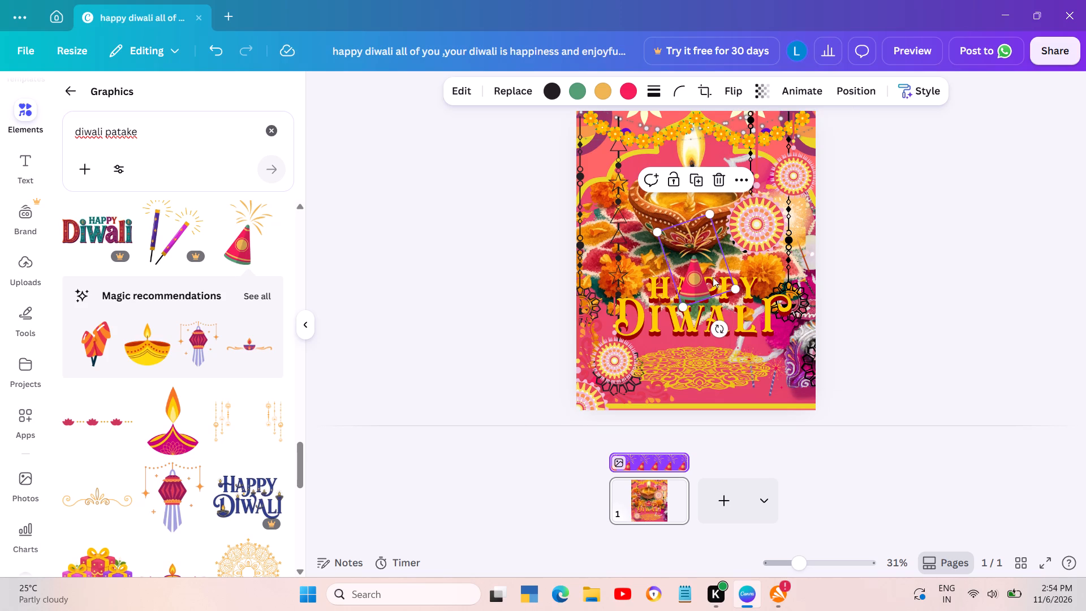
{"action": "left_click_drag", "start_coordinate": [713, 277], "coordinate": [740, 359]}
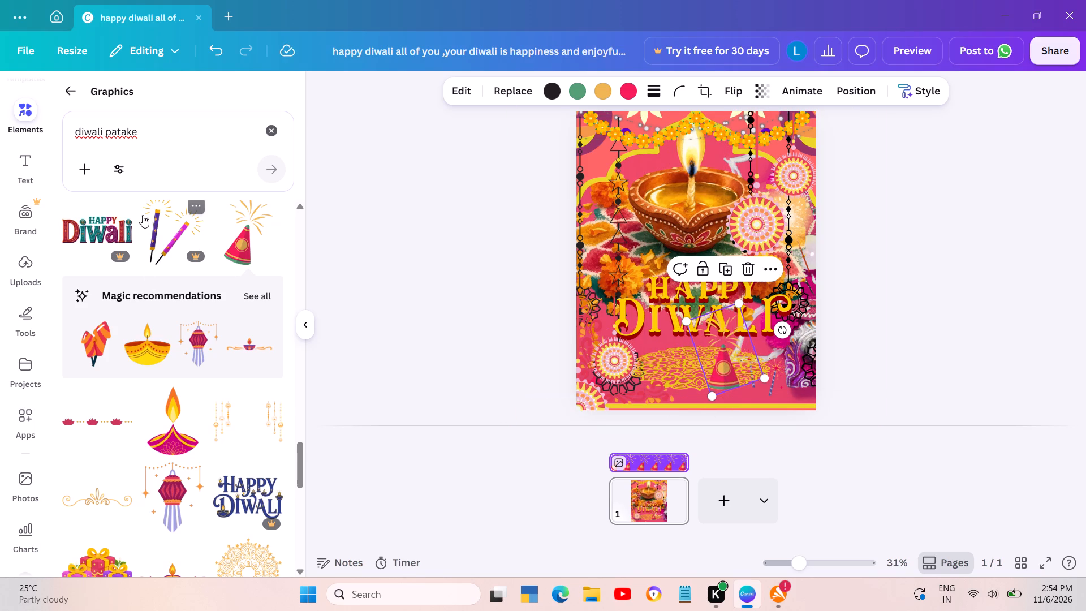
Find the graphic of red firecrackers bursting around a yellow explosion in the diwali patake results and add it to the card.
{"action": "scroll", "coordinate": [158, 307], "scroll_direction": "down", "scroll_amount": 4}
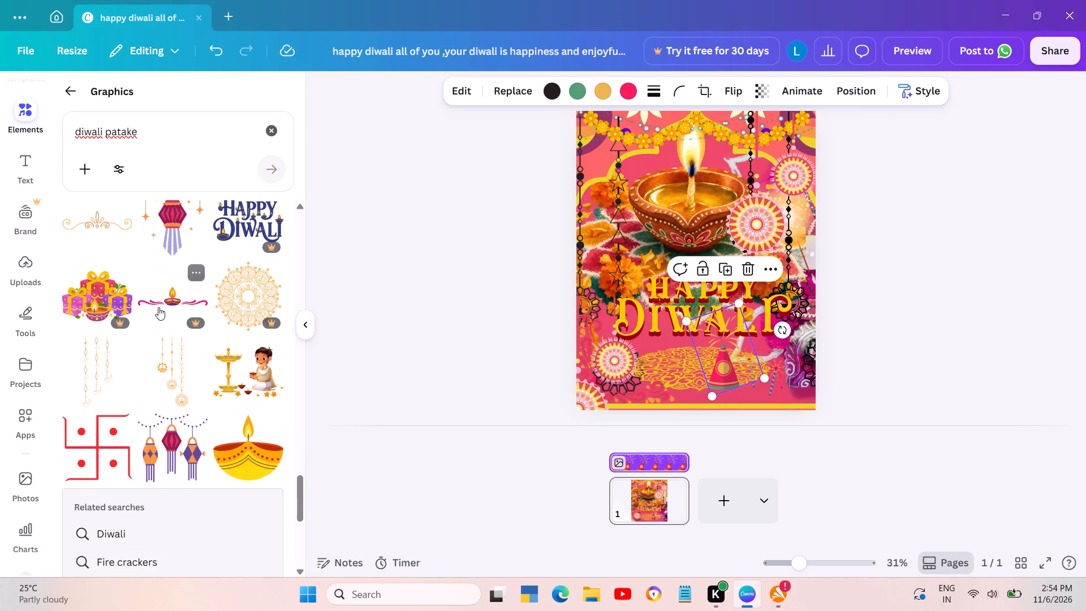
{"action": "scroll", "coordinate": [158, 307], "scroll_direction": "down", "scroll_amount": 1}
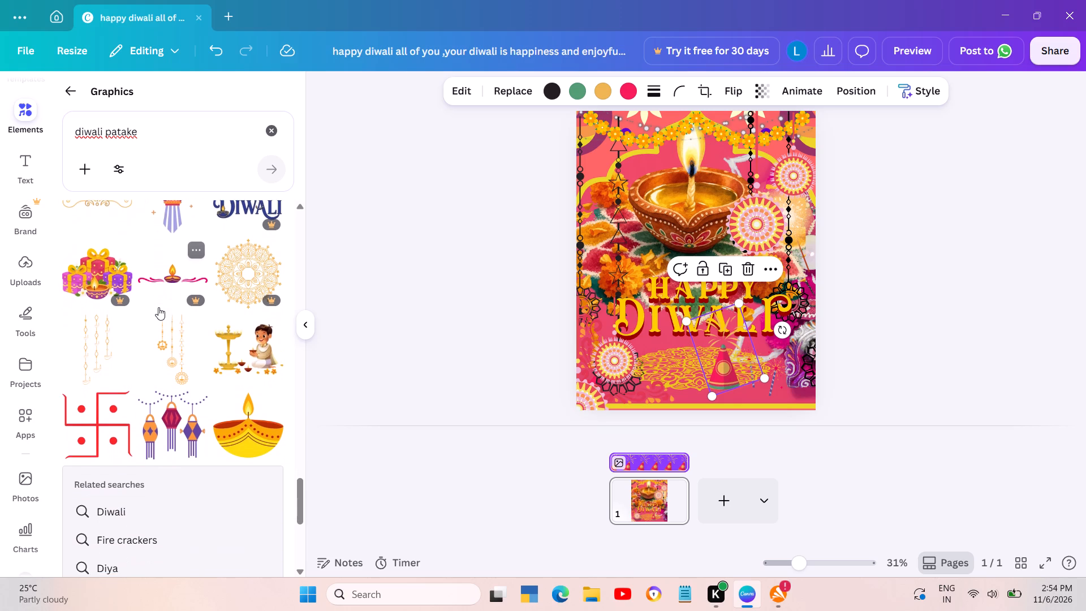
{"action": "scroll", "coordinate": [158, 307], "scroll_direction": "down", "scroll_amount": 4}
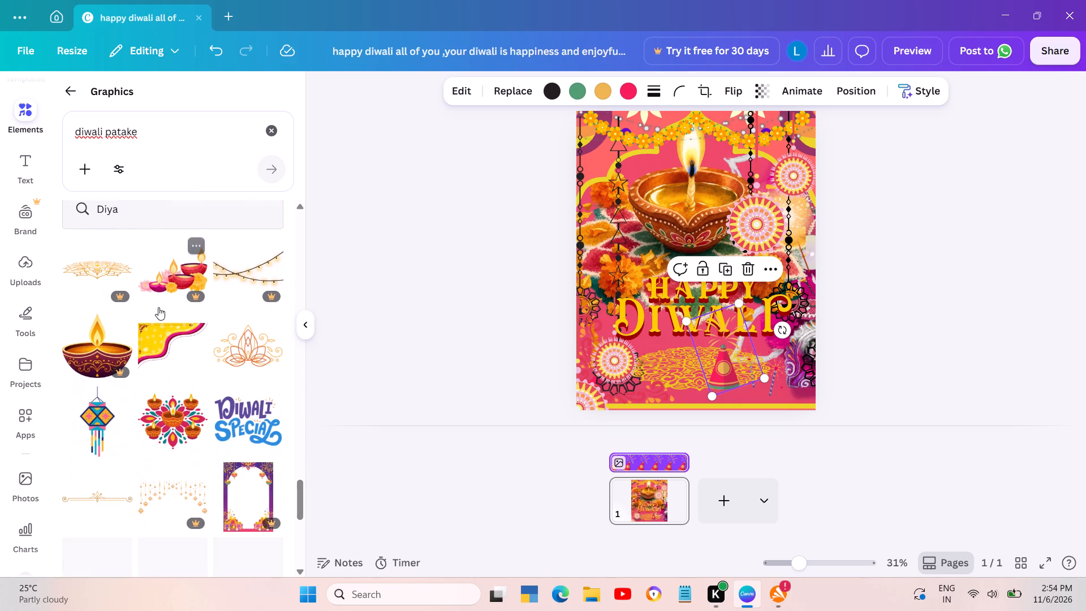
{"action": "scroll", "coordinate": [158, 307], "scroll_direction": "down", "scroll_amount": 2}
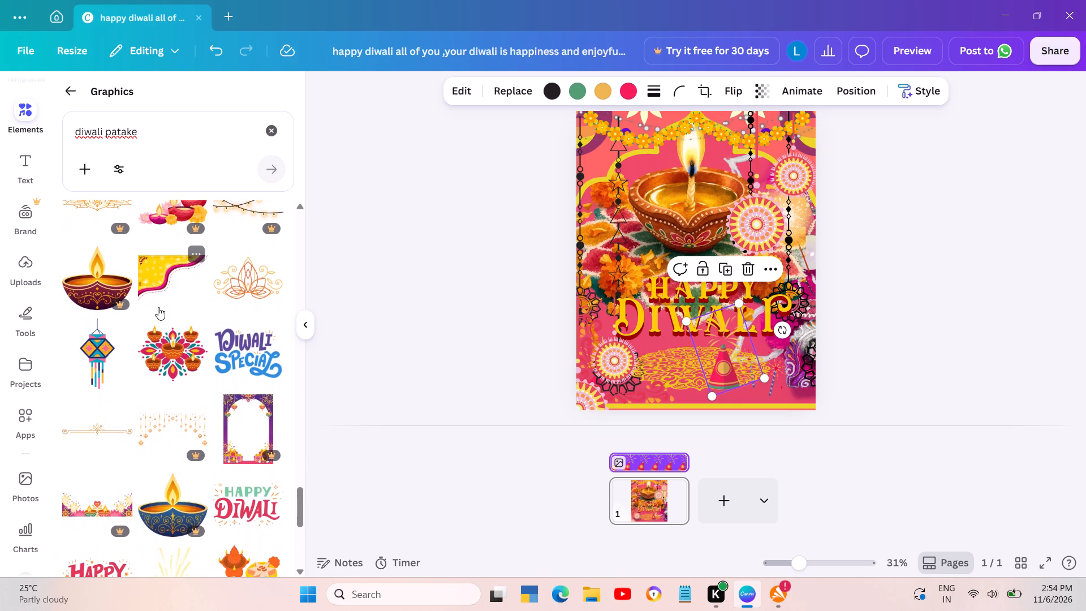
{"action": "scroll", "coordinate": [158, 307], "scroll_direction": "down", "scroll_amount": 3}
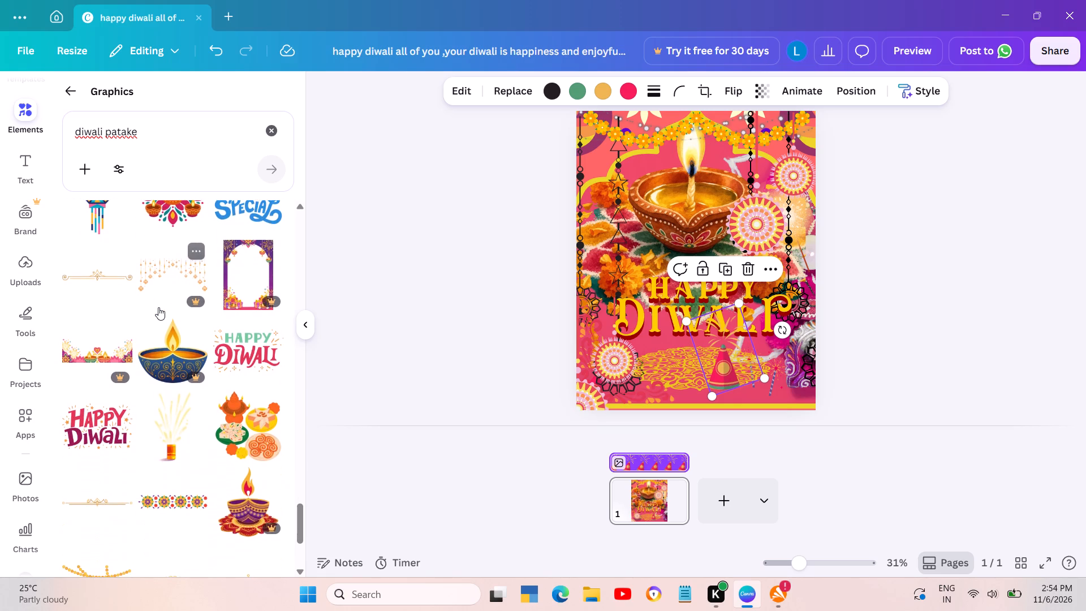
{"action": "scroll", "coordinate": [158, 307], "scroll_direction": "down", "scroll_amount": 3}
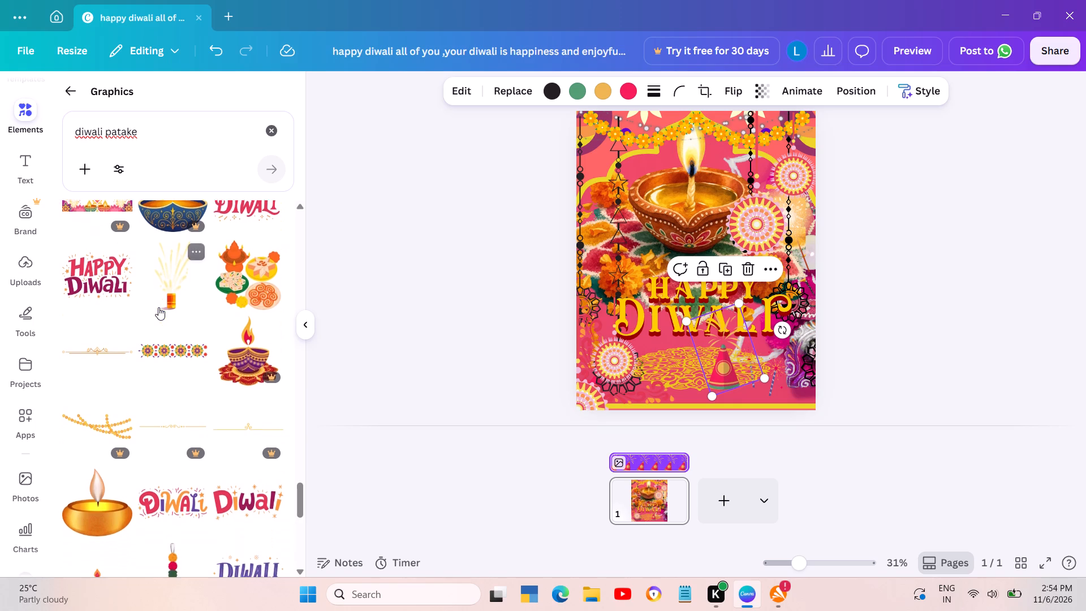
{"action": "scroll", "coordinate": [158, 307], "scroll_direction": "down", "scroll_amount": 4}
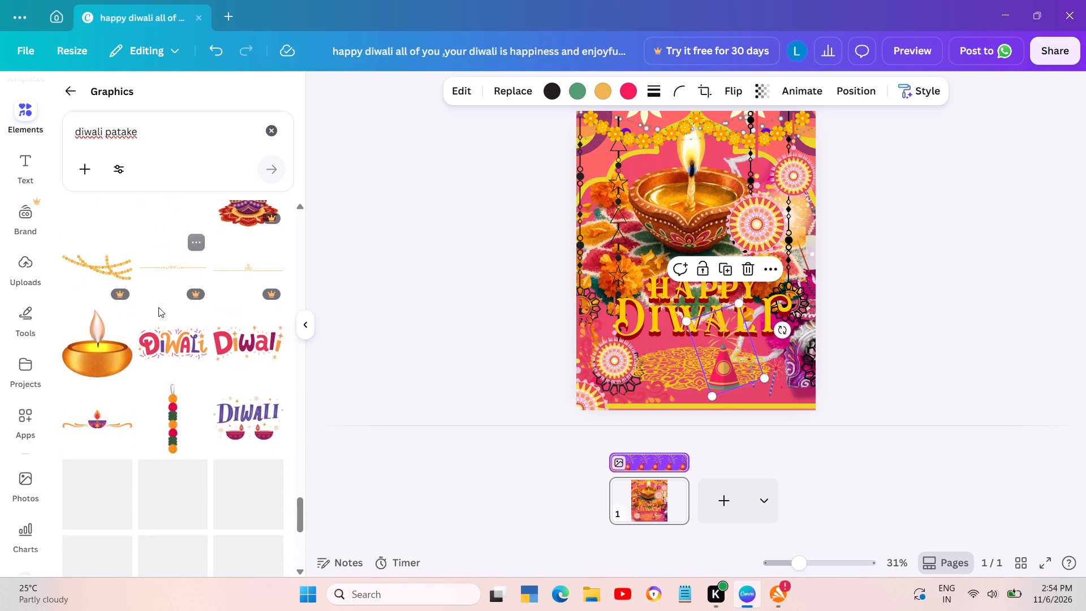
{"action": "scroll", "coordinate": [158, 307], "scroll_direction": "down", "scroll_amount": 3}
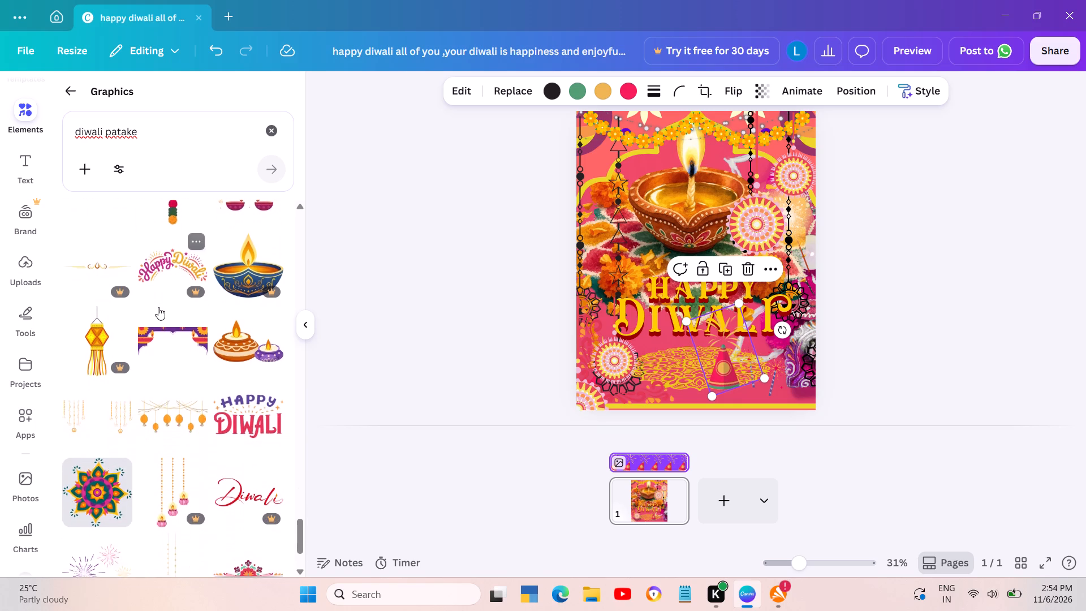
{"action": "scroll", "coordinate": [158, 307], "scroll_direction": "down", "scroll_amount": 4}
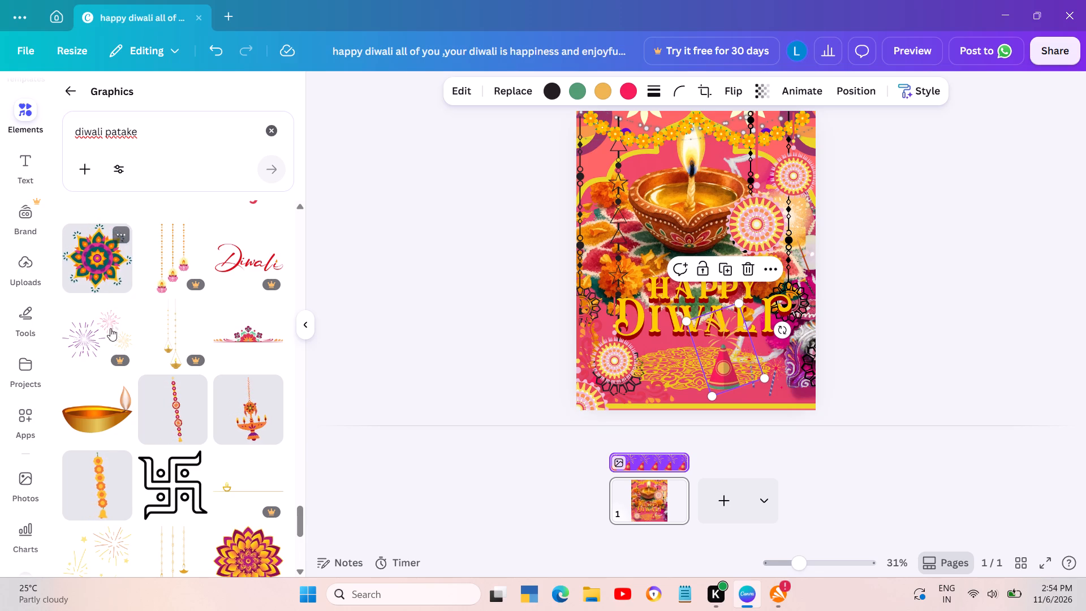
{"action": "scroll", "coordinate": [115, 370], "scroll_direction": "down", "scroll_amount": 4}
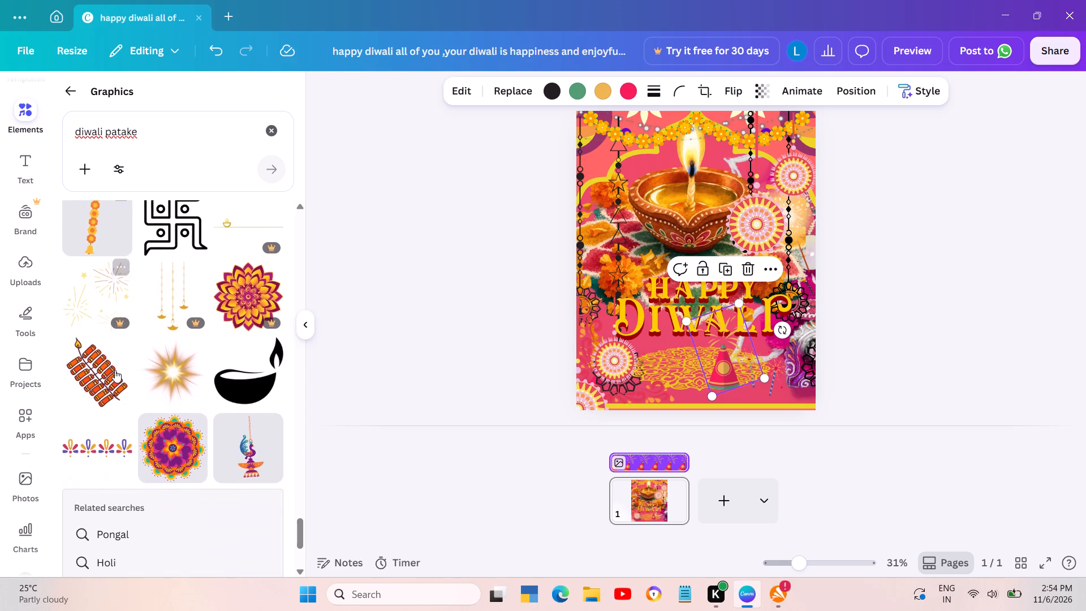
{"action": "scroll", "coordinate": [115, 370], "scroll_direction": "down", "scroll_amount": 3}
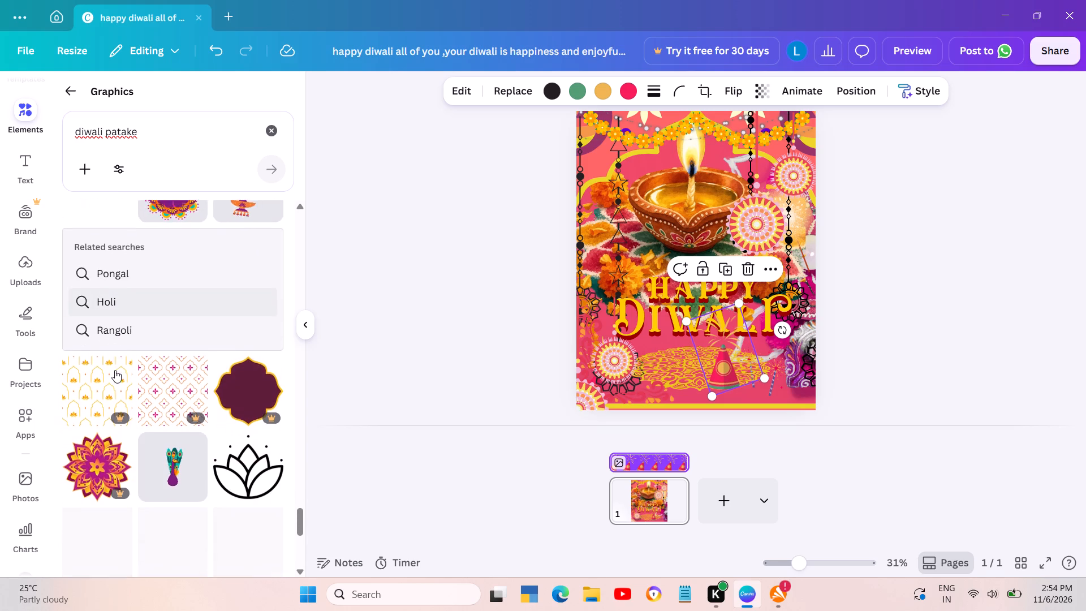
{"action": "scroll", "coordinate": [116, 364], "scroll_direction": "down", "scroll_amount": 2}
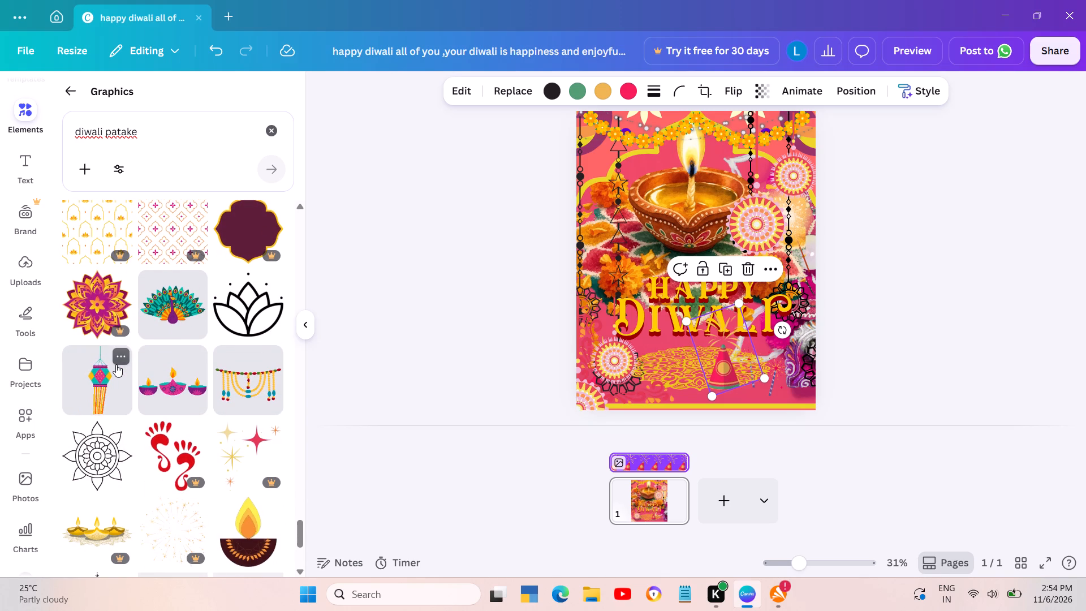
{"action": "scroll", "coordinate": [116, 364], "scroll_direction": "down", "scroll_amount": 1}
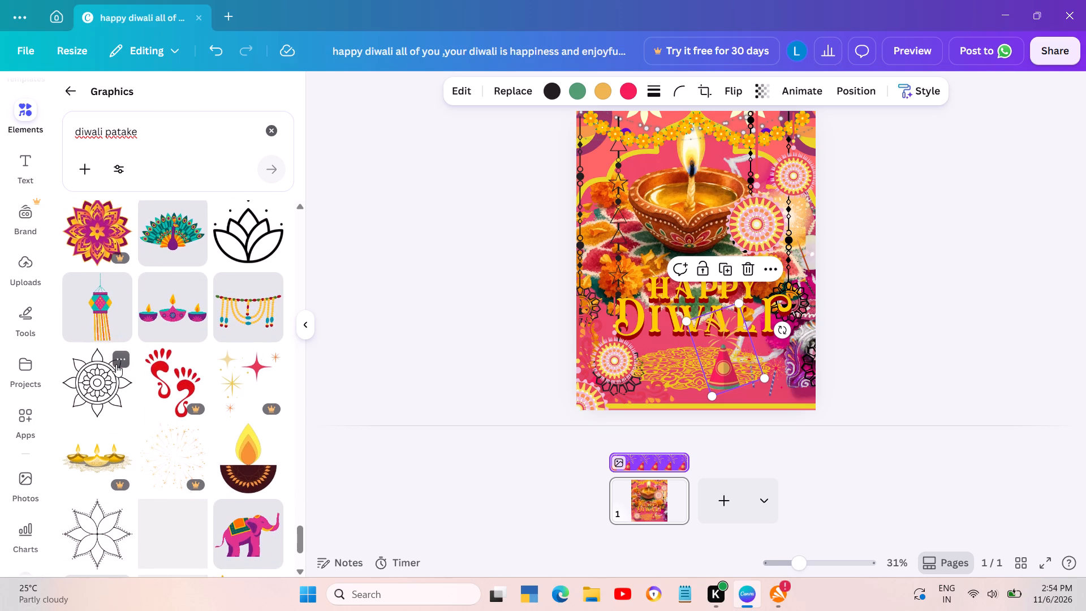
{"action": "scroll", "coordinate": [116, 364], "scroll_direction": "down", "scroll_amount": 2}
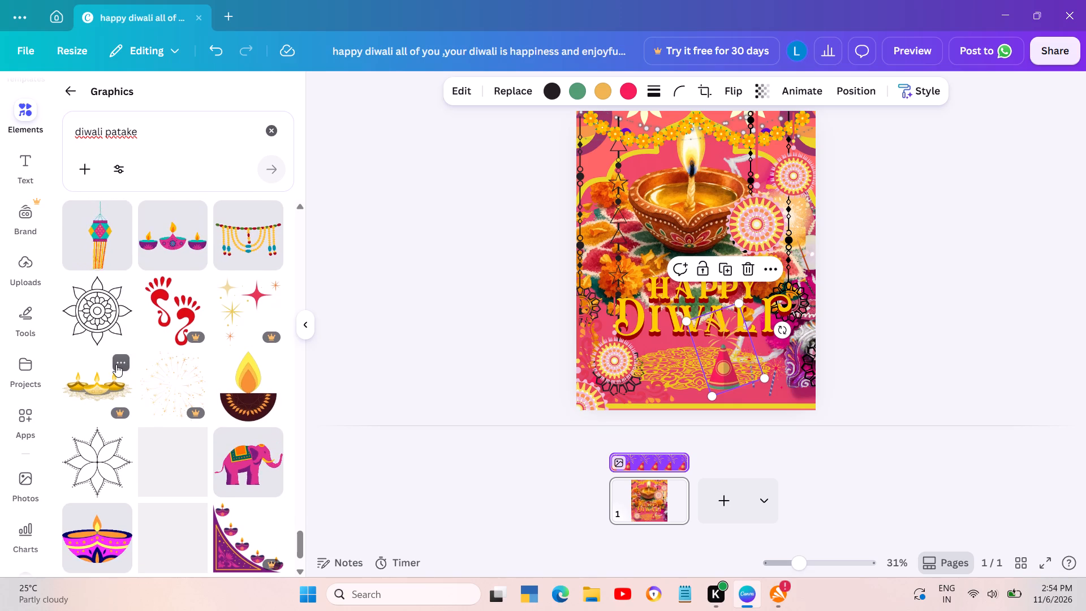
{"action": "scroll", "coordinate": [116, 364], "scroll_direction": "down", "scroll_amount": 6}
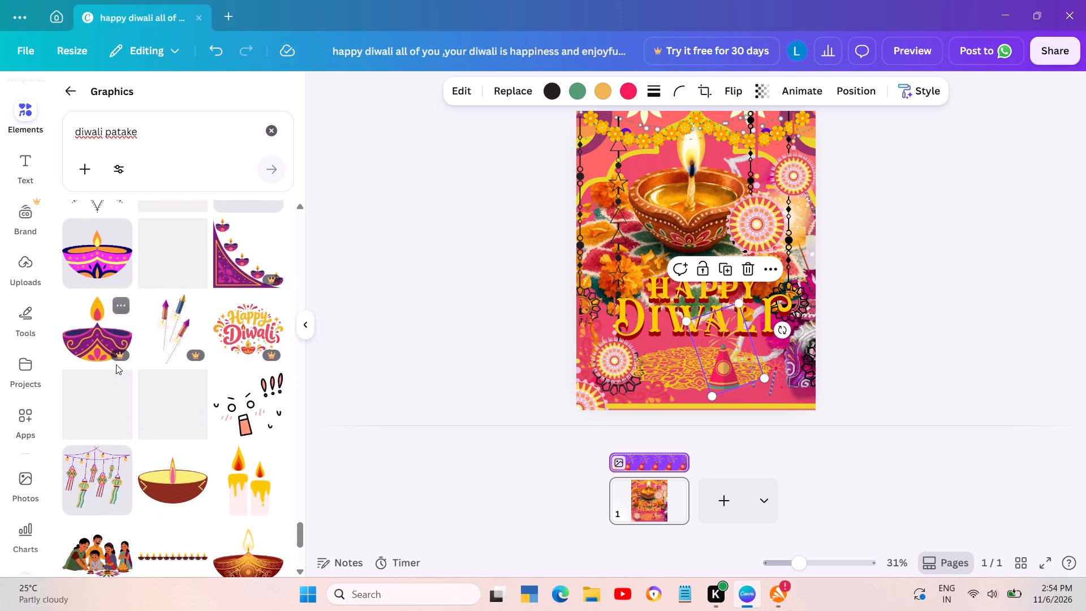
{"action": "scroll", "coordinate": [116, 364], "scroll_direction": "down", "scroll_amount": 2}
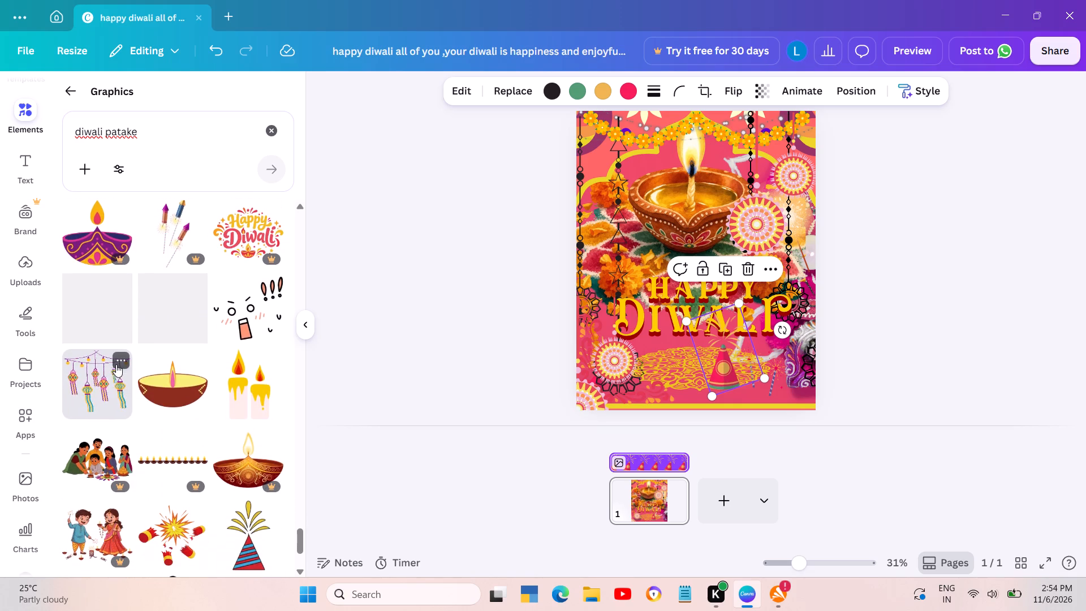
{"action": "scroll", "coordinate": [116, 364], "scroll_direction": "down", "scroll_amount": 3}
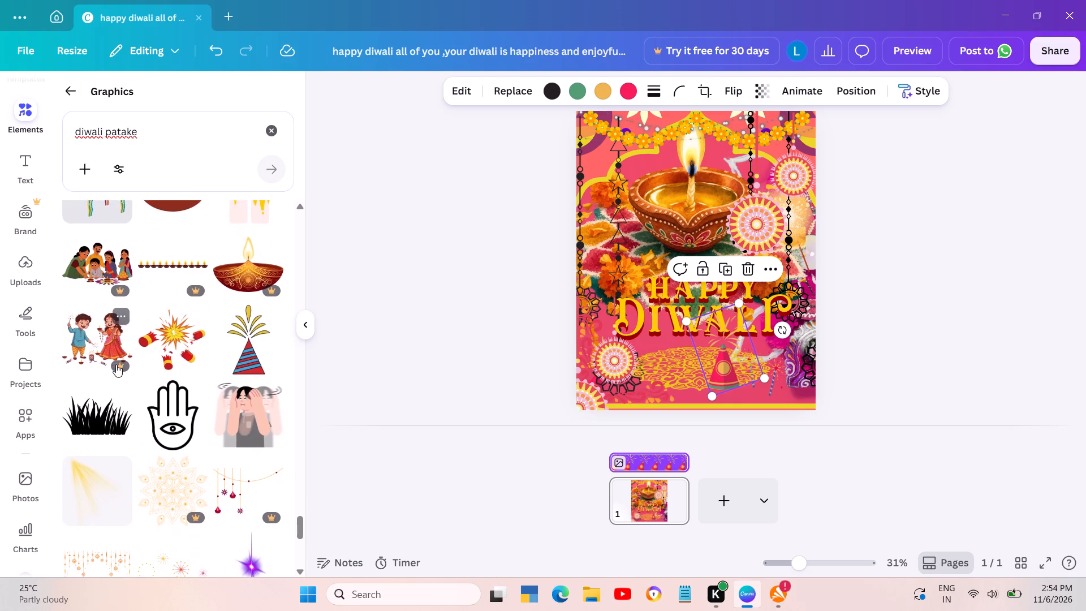
{"action": "scroll", "coordinate": [116, 364], "scroll_direction": "down", "scroll_amount": 1}
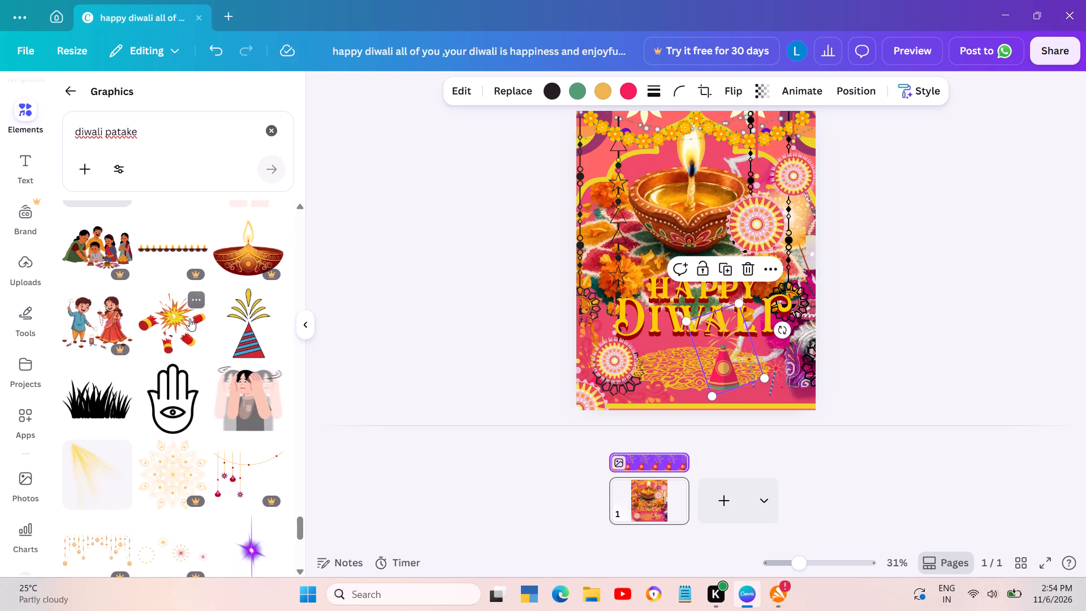
{"action": "left_click", "coordinate": [184, 322]}
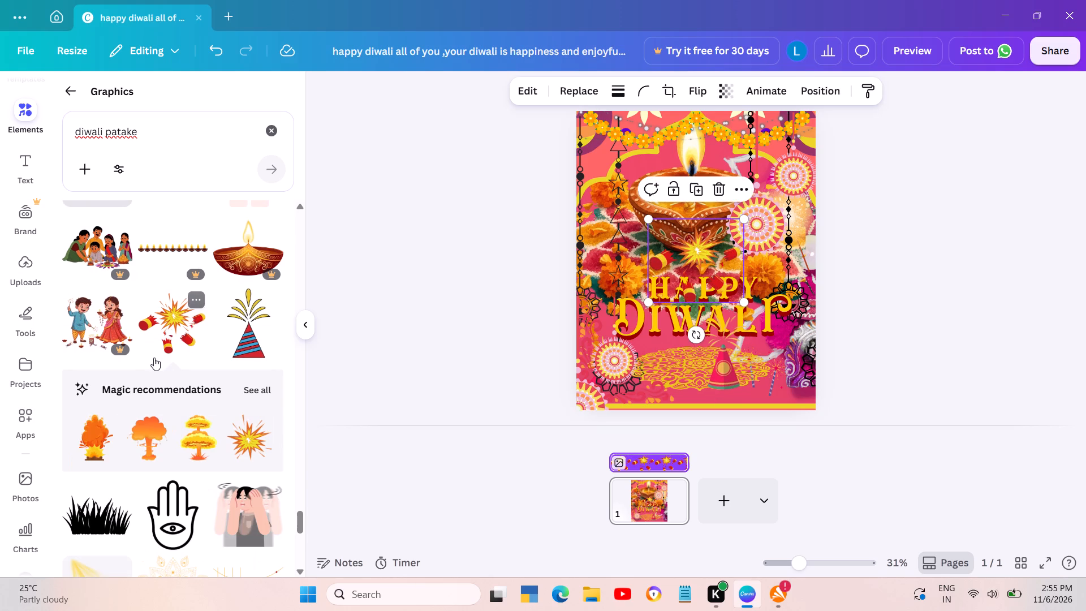
Add the recommended orange and yellow starburst explosion graphic to the middle of the card.
{"action": "scroll", "coordinate": [153, 361], "scroll_direction": "down", "scroll_amount": 2}
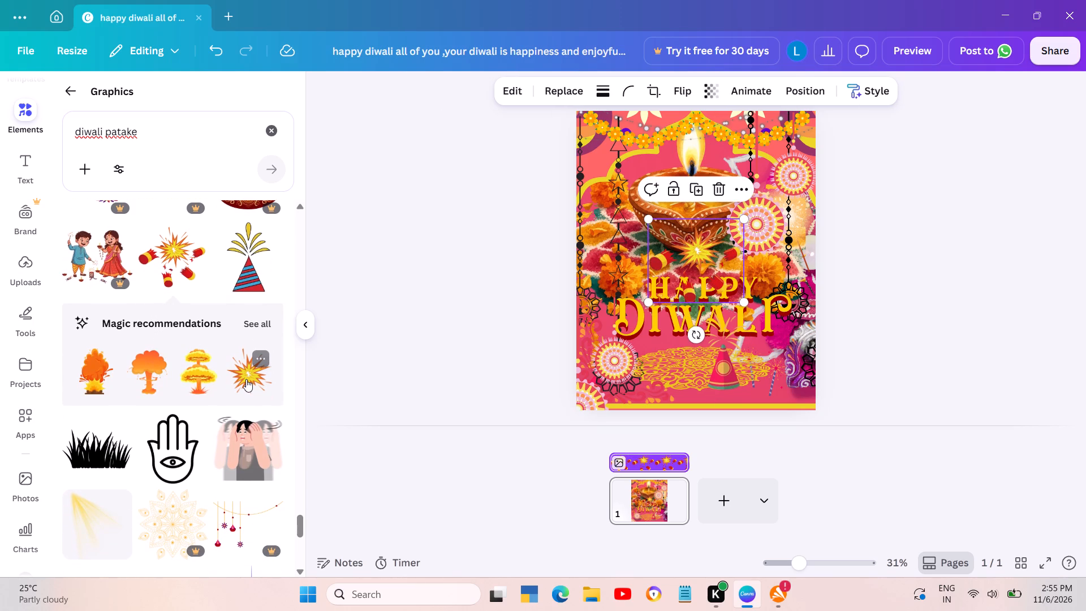
{"action": "left_click", "coordinate": [248, 379]}
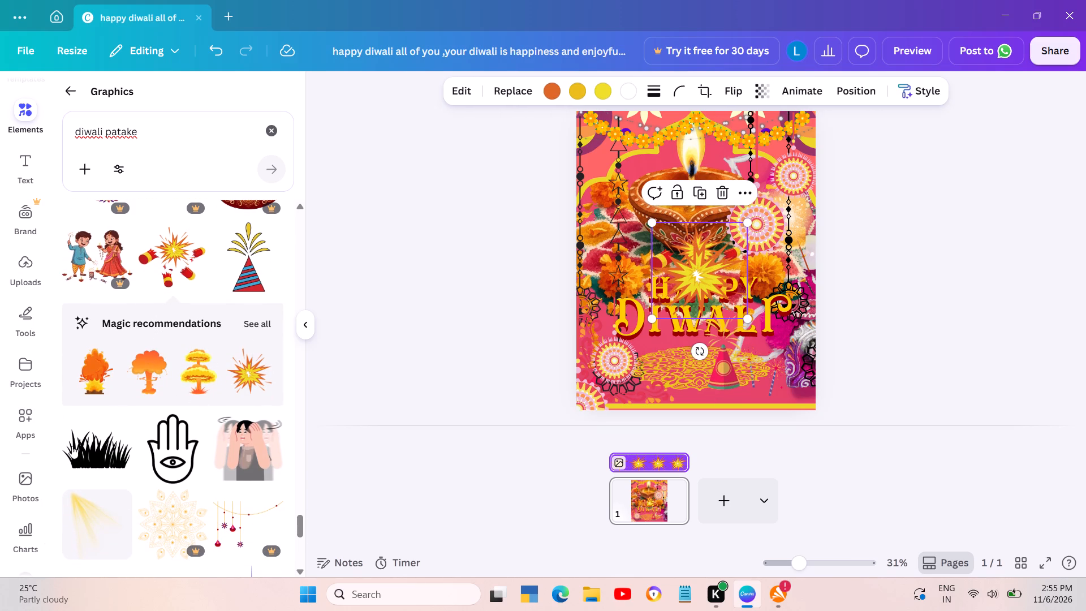
Look through the diwali patake graphics results for more firecracker and Diwali decorations.
{"action": "scroll", "coordinate": [124, 453], "scroll_direction": "down", "scroll_amount": 2}
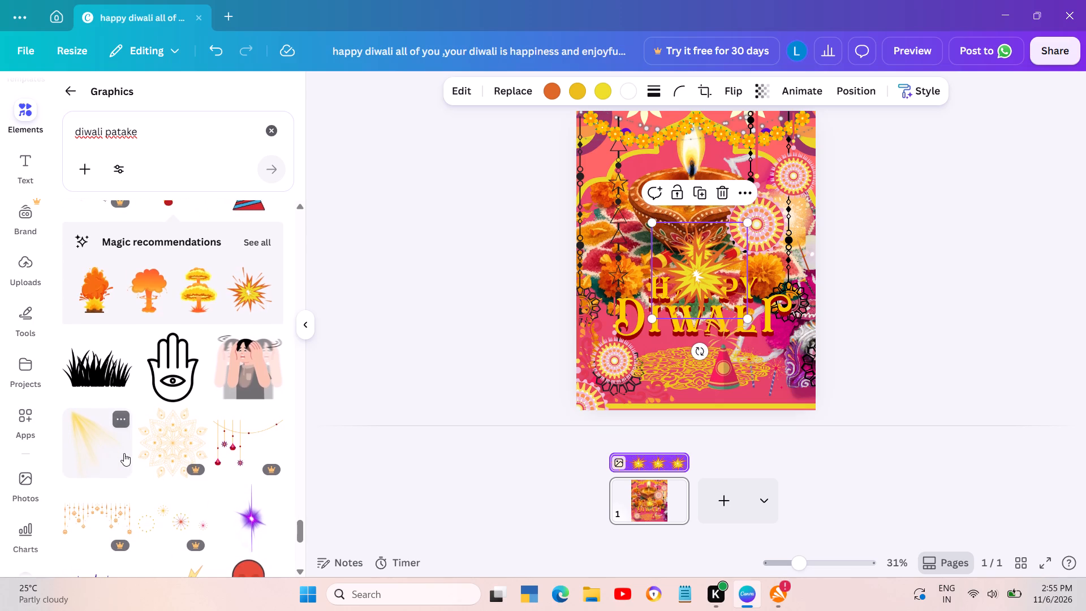
{"action": "scroll", "coordinate": [124, 453], "scroll_direction": "down", "scroll_amount": 3}
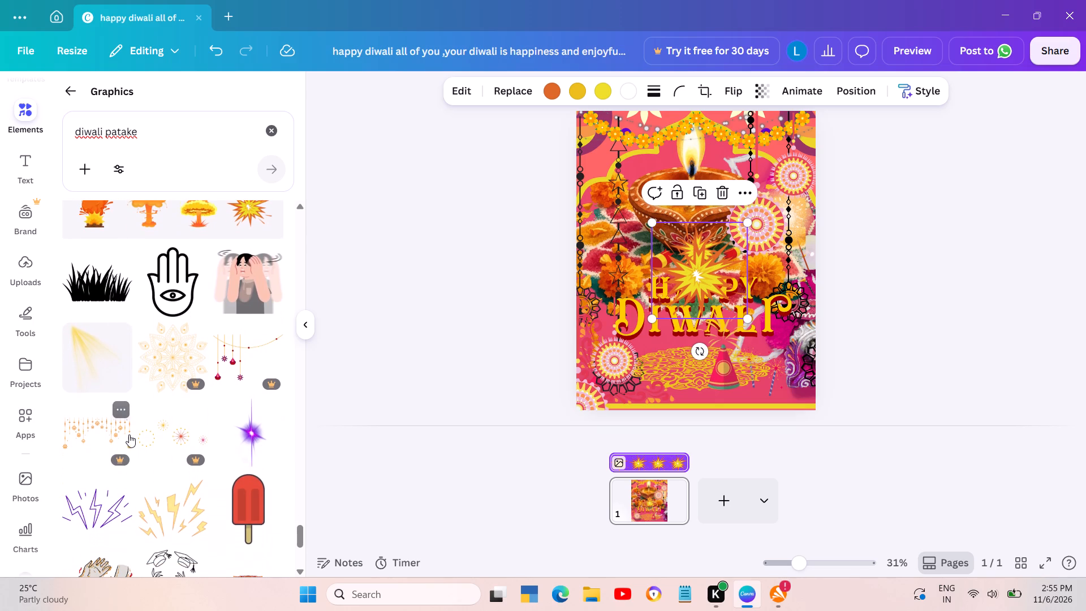
{"action": "scroll", "coordinate": [129, 434], "scroll_direction": "down", "scroll_amount": 4}
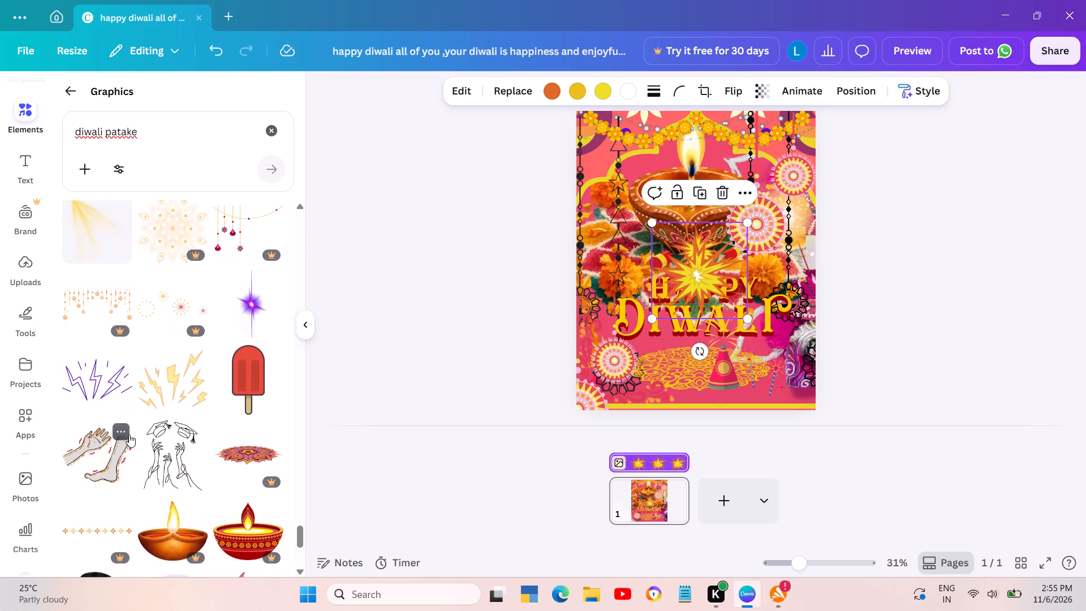
{"action": "scroll", "coordinate": [129, 434], "scroll_direction": "down", "scroll_amount": 5}
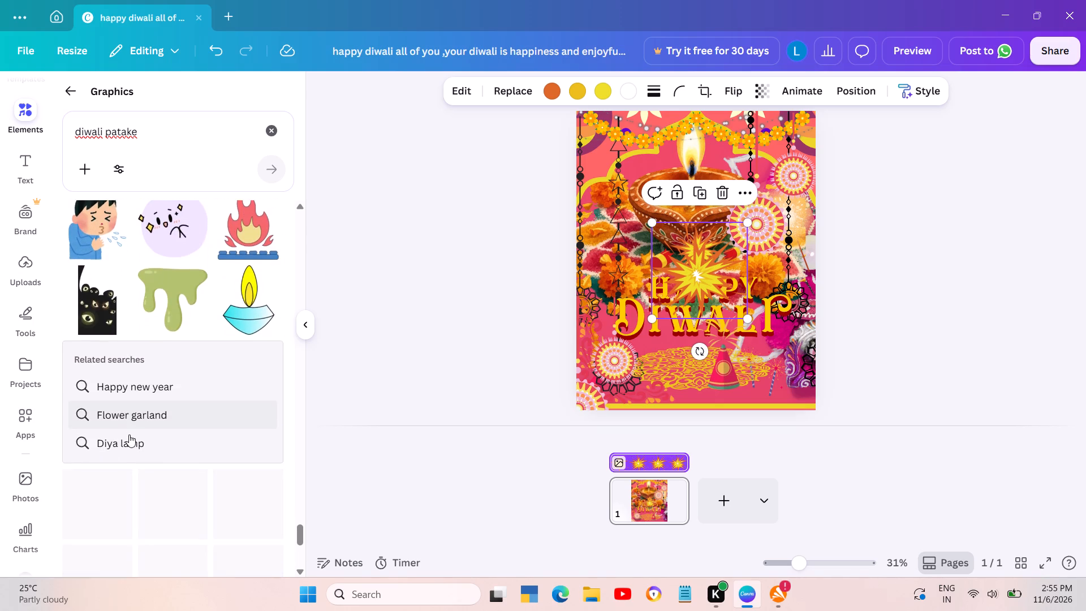
{"action": "scroll", "coordinate": [129, 434], "scroll_direction": "down", "scroll_amount": 1}
{"action": "scroll", "coordinate": [129, 434], "scroll_direction": "up", "scroll_amount": 1}
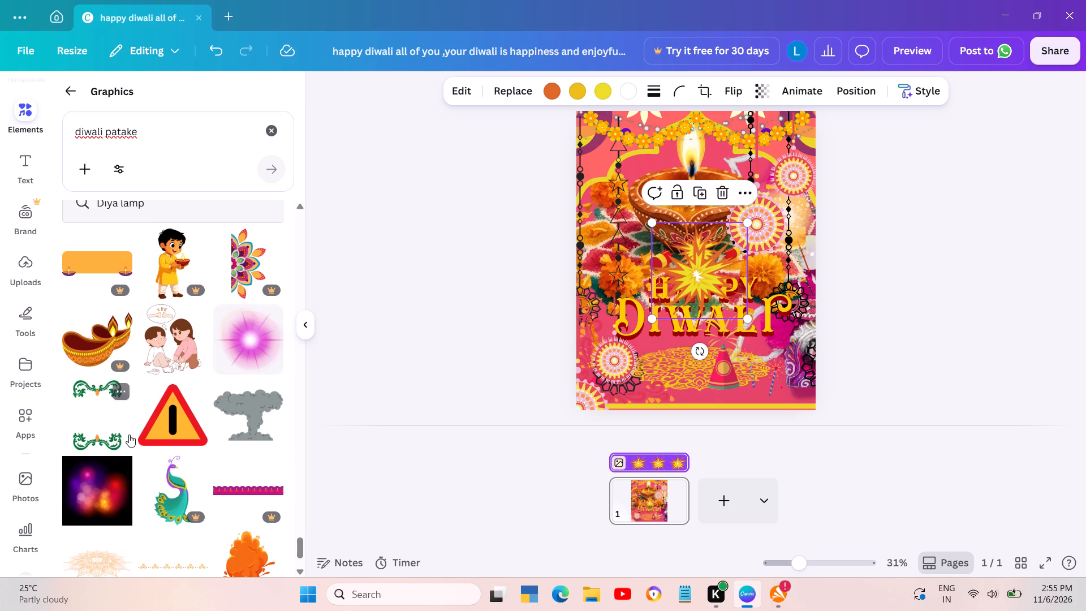
{"action": "scroll", "coordinate": [129, 434], "scroll_direction": "down", "scroll_amount": 3}
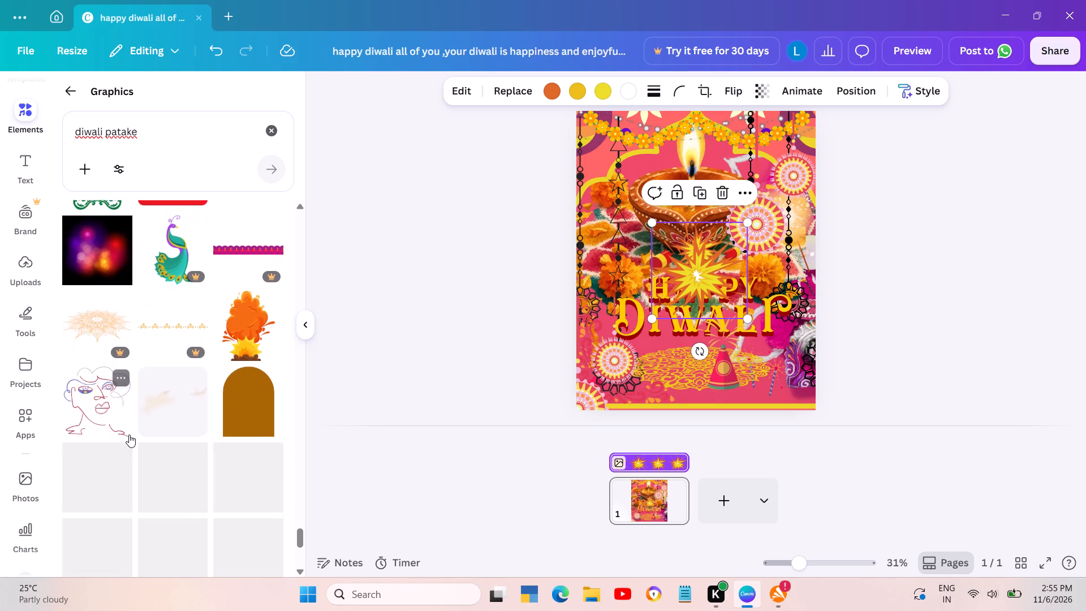
{"action": "scroll", "coordinate": [129, 434], "scroll_direction": "down", "scroll_amount": 4}
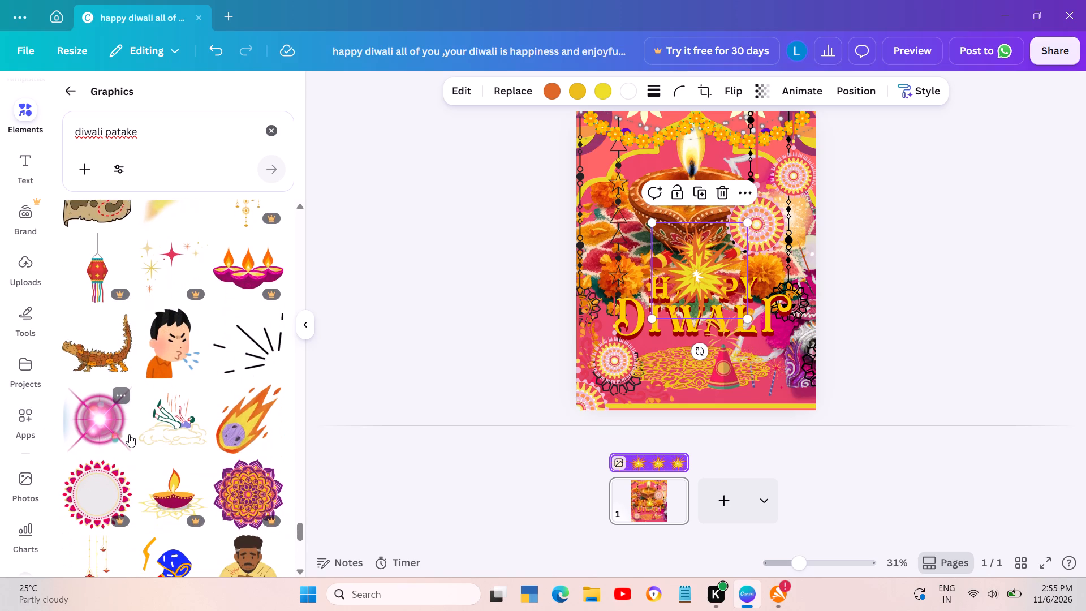
{"action": "scroll", "coordinate": [129, 434], "scroll_direction": "down", "scroll_amount": 3}
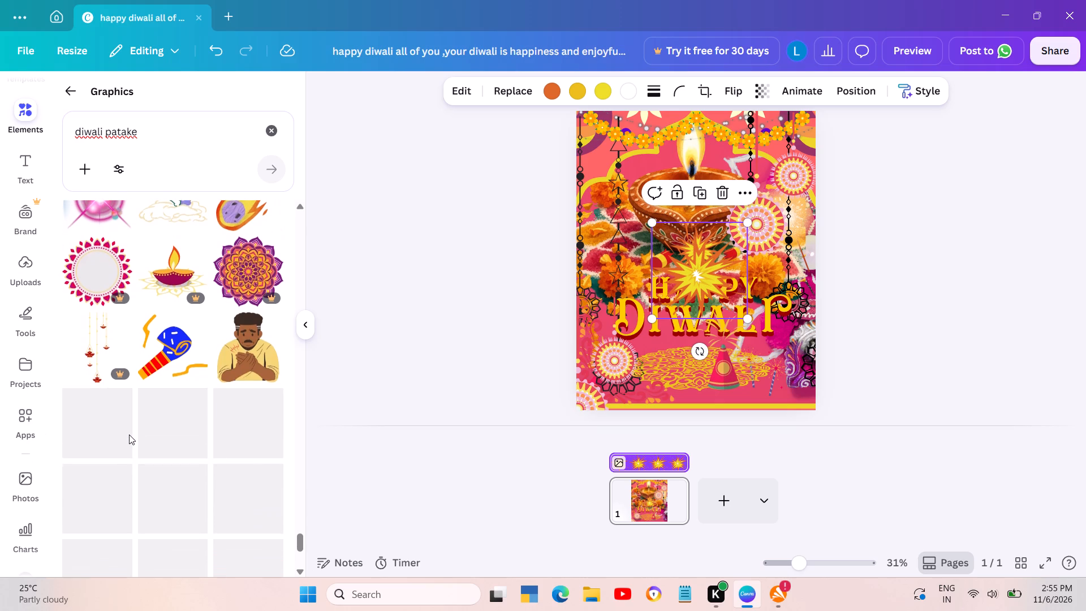
{"action": "scroll", "coordinate": [129, 434], "scroll_direction": "down", "scroll_amount": 4}
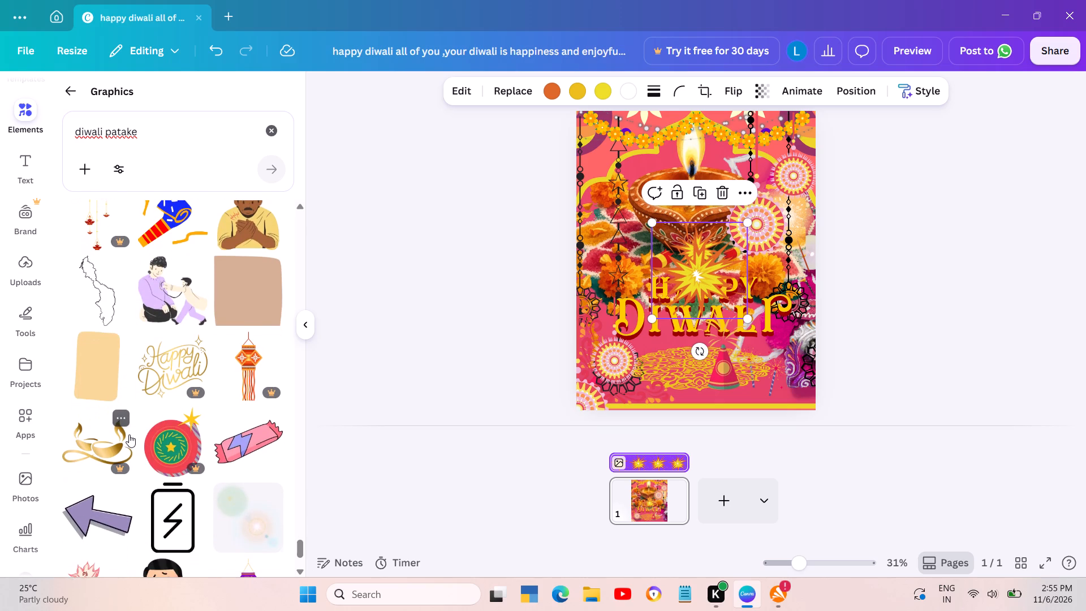
{"action": "scroll", "coordinate": [129, 434], "scroll_direction": "down", "scroll_amount": 5}
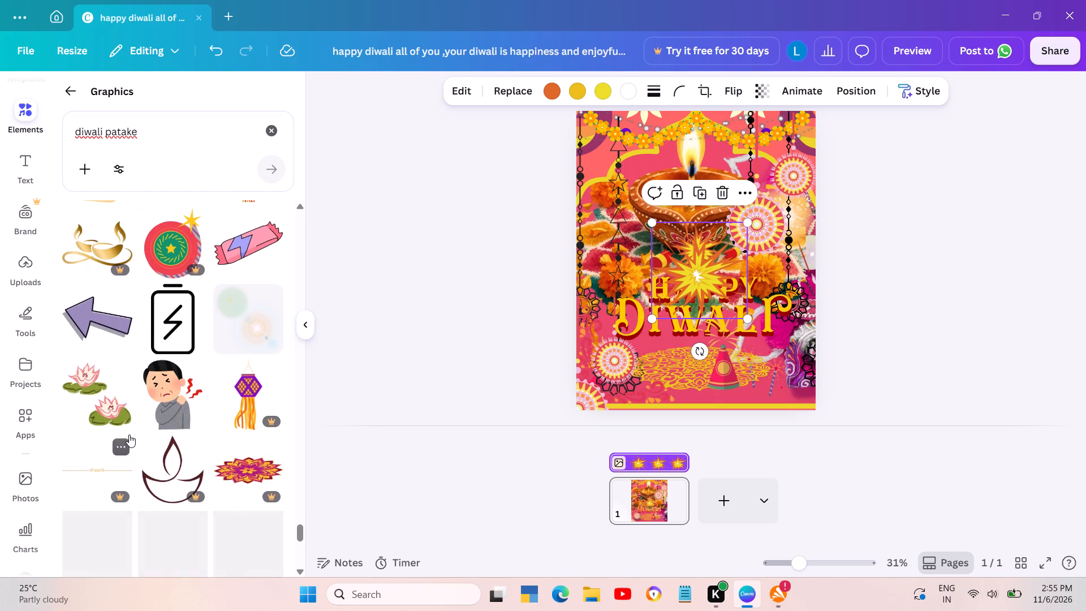
{"action": "scroll", "coordinate": [129, 434], "scroll_direction": "up", "scroll_amount": 9}
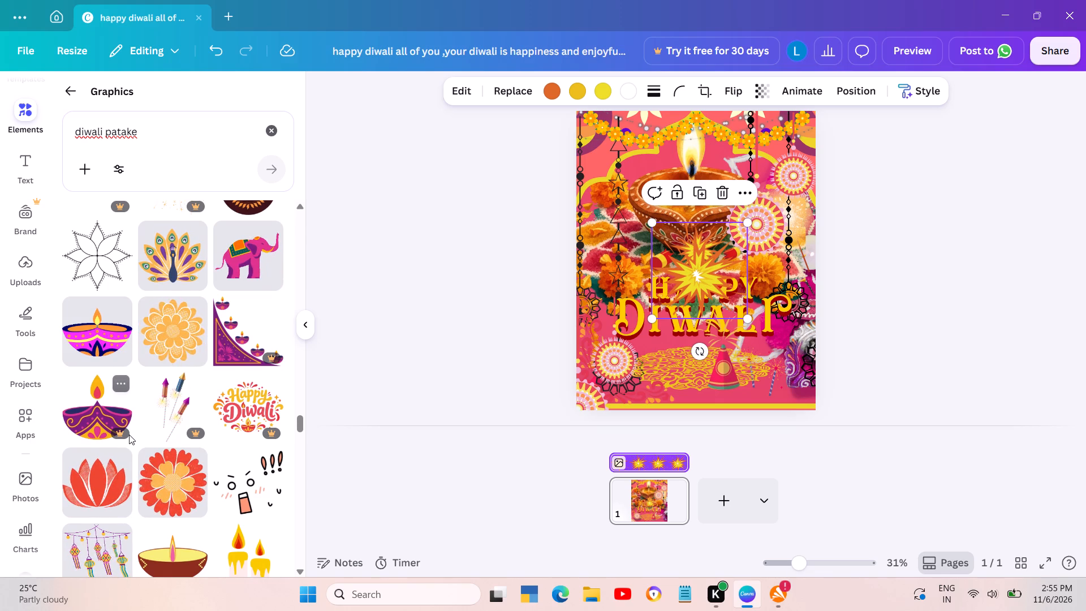
{"action": "scroll", "coordinate": [129, 434], "scroll_direction": "up", "scroll_amount": 3}
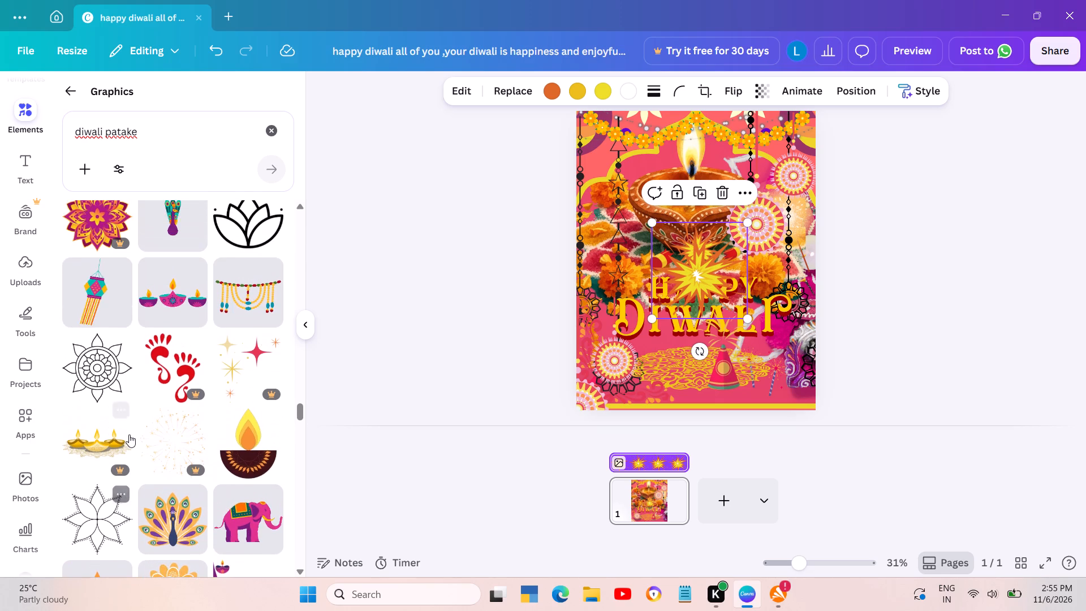
{"action": "scroll", "coordinate": [129, 434], "scroll_direction": "up", "scroll_amount": 5}
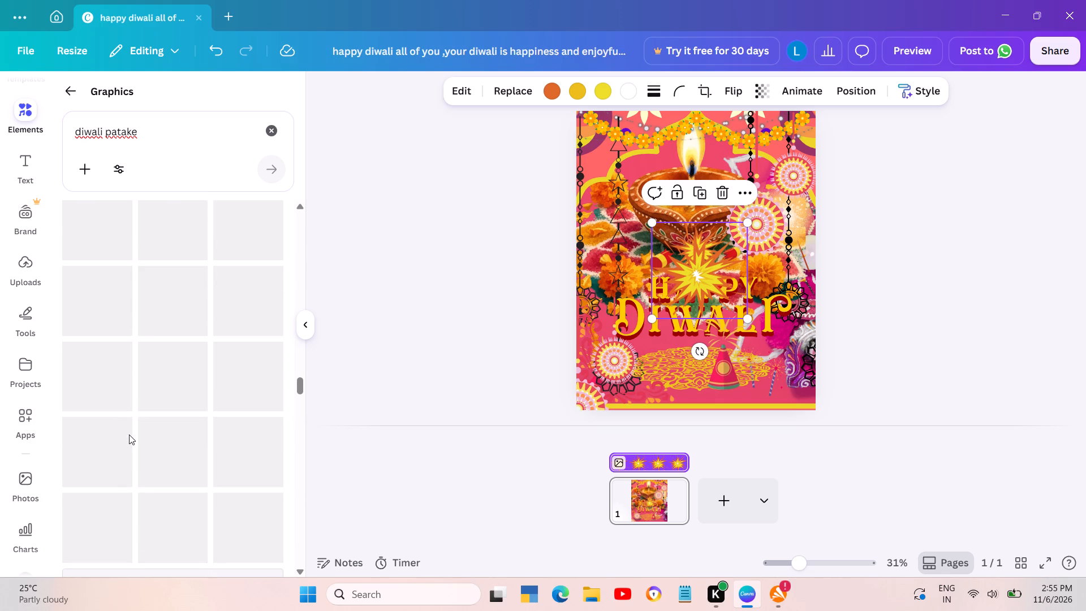
Search the graphics library for diwali patake rocket.
{"action": "left_click", "coordinate": [180, 130]}
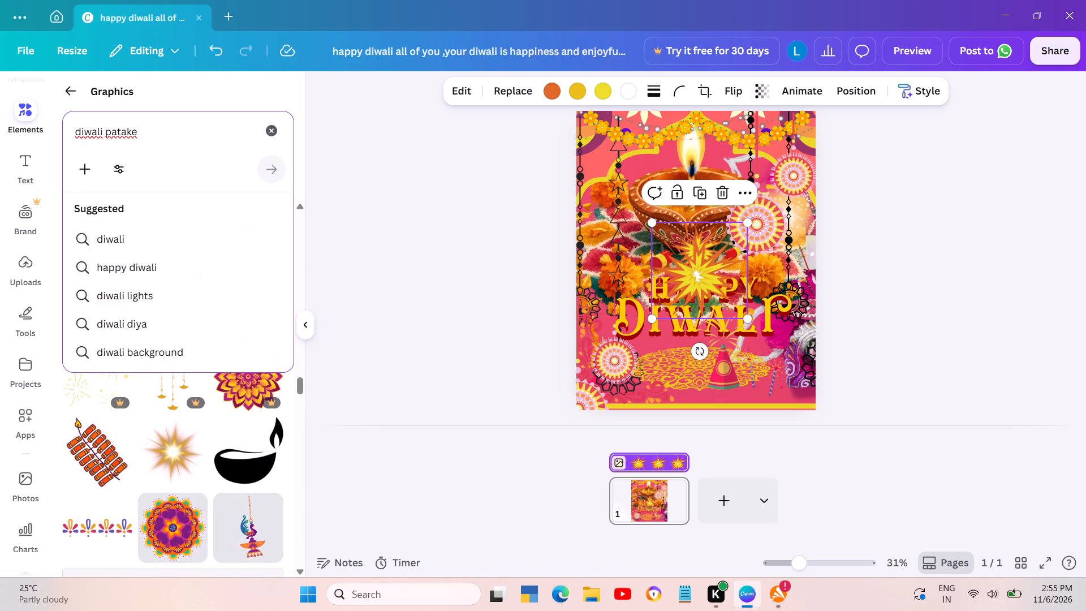
{"action": "type", "text": "rocket"}
{"action": "key", "text": "space"}
{"action": "key", "text": "Return"}
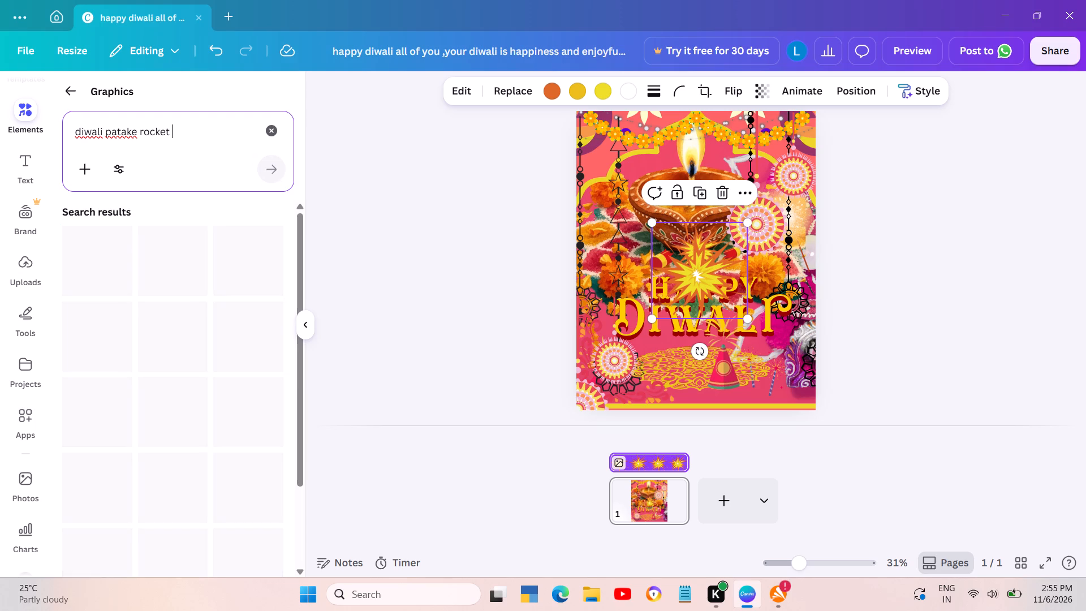
Shrink the selected yellow starburst explosion and place it beside the diya flame, just below the flower garland.
{"action": "left_click_drag", "start_coordinate": [676, 249], "coordinate": [680, 240]}
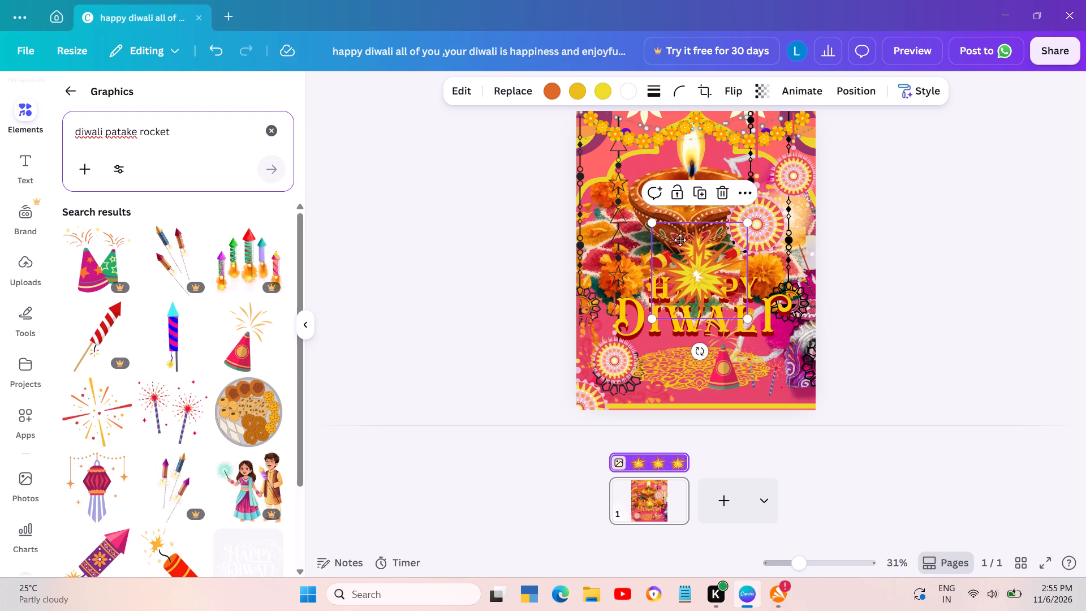
{"action": "left_click_drag", "start_coordinate": [680, 240], "coordinate": [717, 104]}
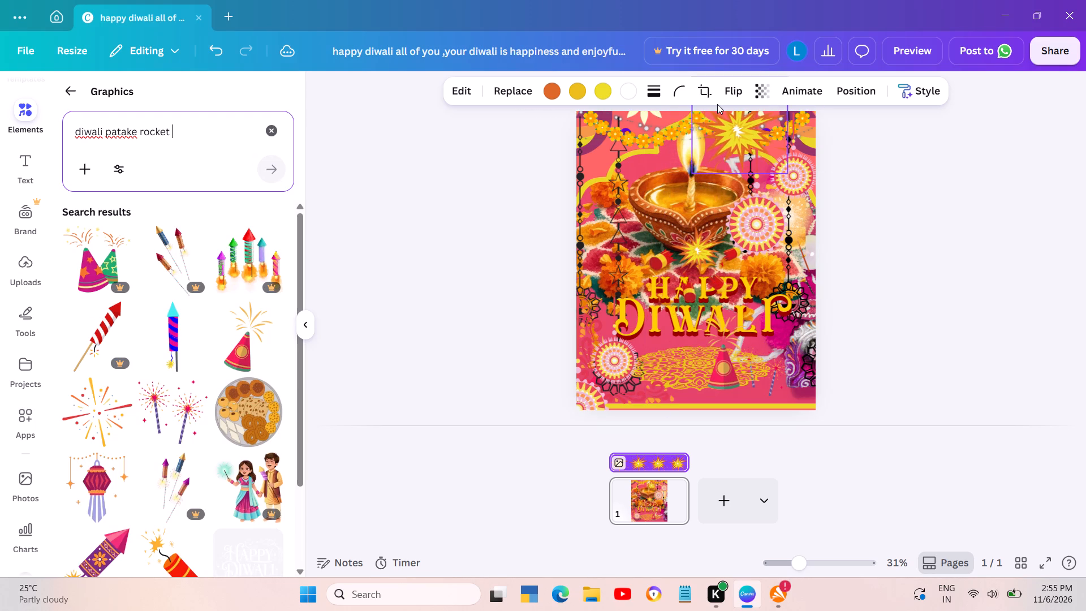
{"action": "left_click_drag", "start_coordinate": [717, 104], "coordinate": [719, 104]}
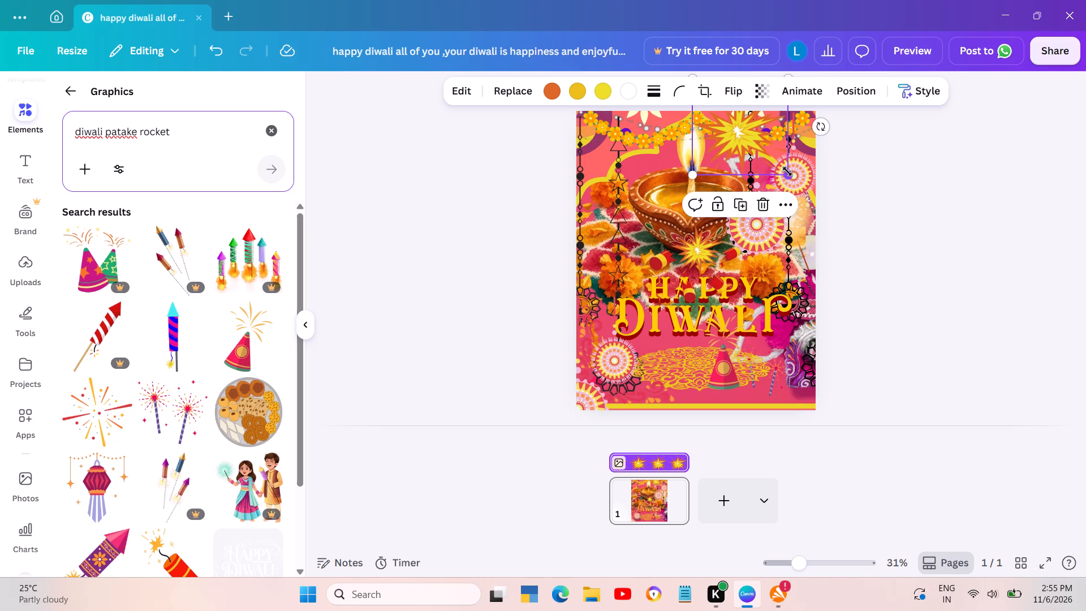
{"action": "left_click_drag", "start_coordinate": [787, 171], "coordinate": [756, 136]}
{"action": "left_click_drag", "start_coordinate": [739, 121], "coordinate": [746, 156]}
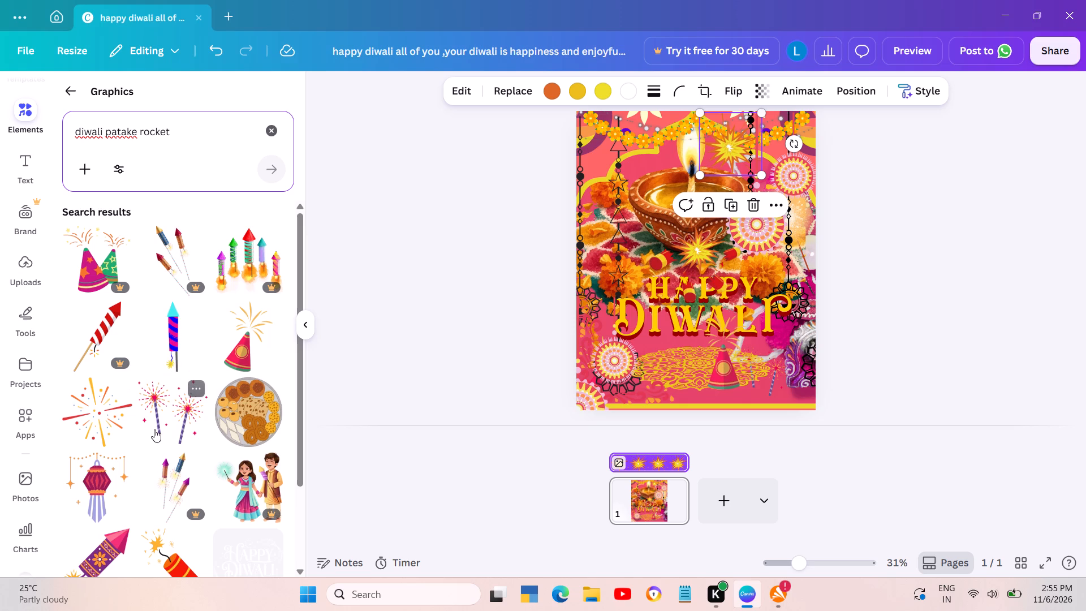
Look through the rocket results and add the blue and pink striped rocket with the cyan tip to the card.
{"action": "scroll", "coordinate": [179, 470], "scroll_direction": "down", "scroll_amount": 2}
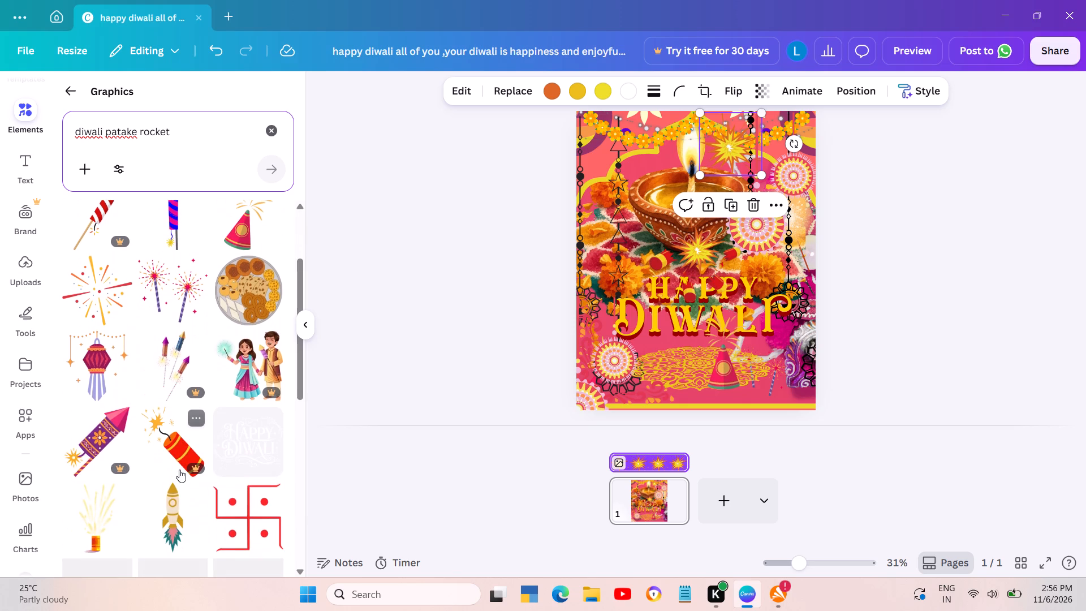
{"action": "scroll", "coordinate": [179, 470], "scroll_direction": "down", "scroll_amount": 1}
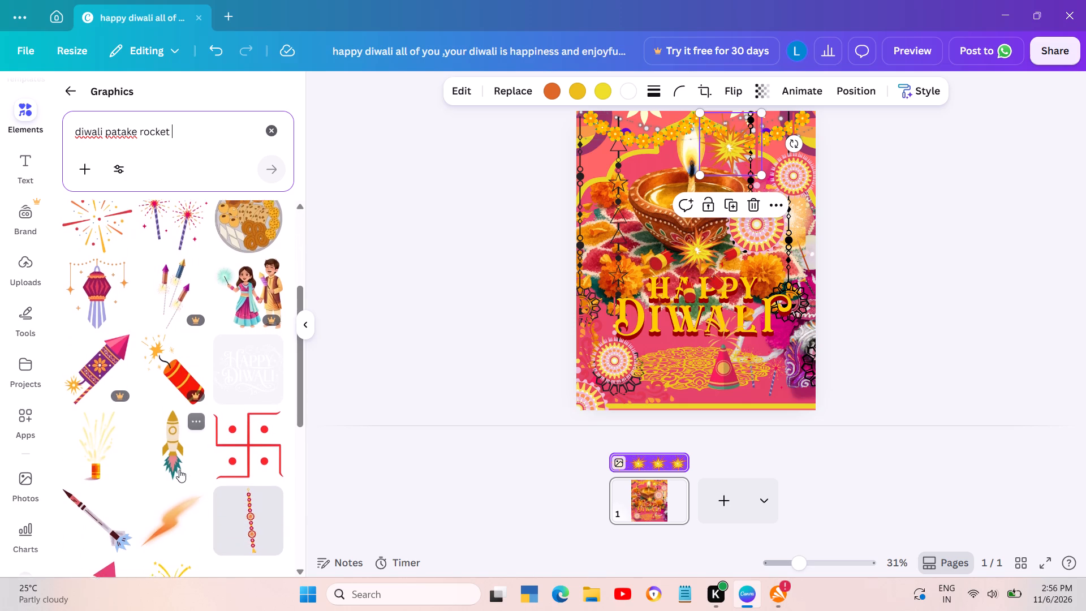
{"action": "scroll", "coordinate": [179, 470], "scroll_direction": "down", "scroll_amount": 1}
{"action": "scroll", "coordinate": [179, 470], "scroll_direction": "up", "scroll_amount": 1}
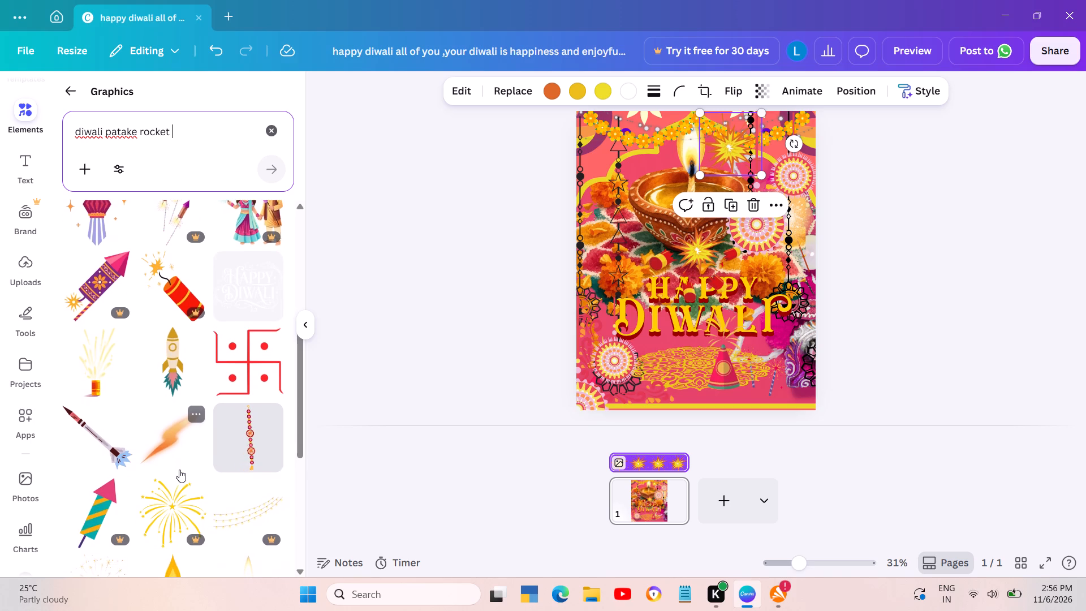
{"action": "scroll", "coordinate": [179, 470], "scroll_direction": "up", "scroll_amount": 3}
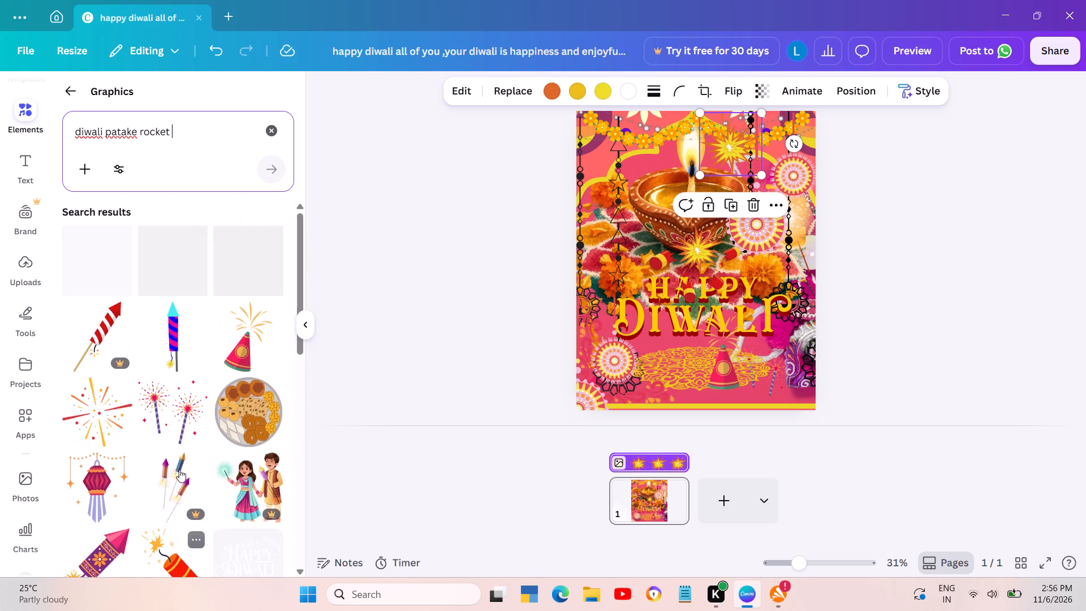
{"action": "scroll", "coordinate": [179, 470], "scroll_direction": "up", "scroll_amount": 1}
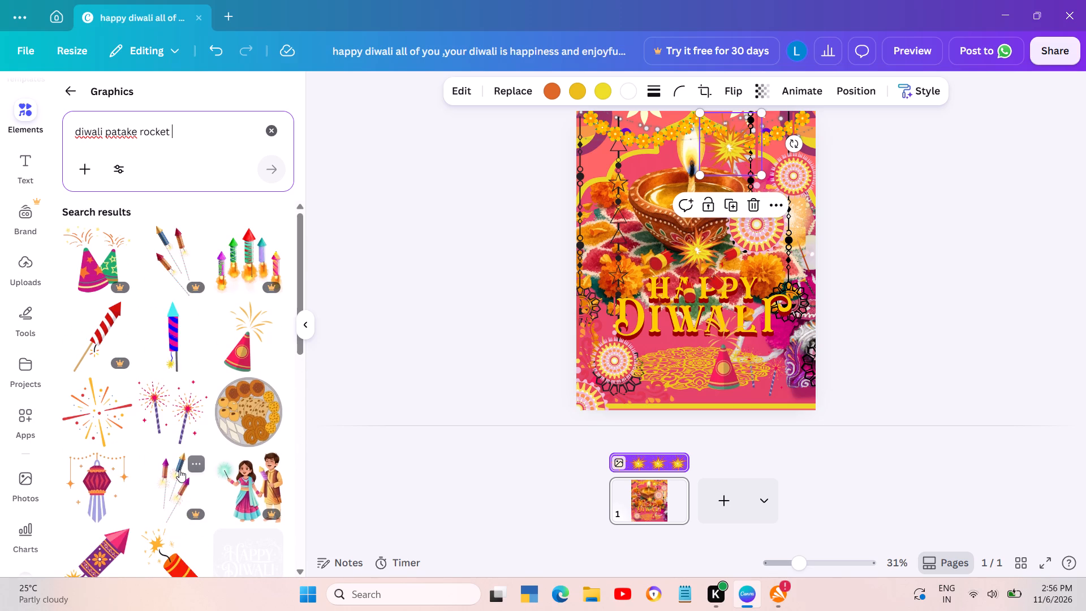
{"action": "left_click", "coordinate": [171, 343]}
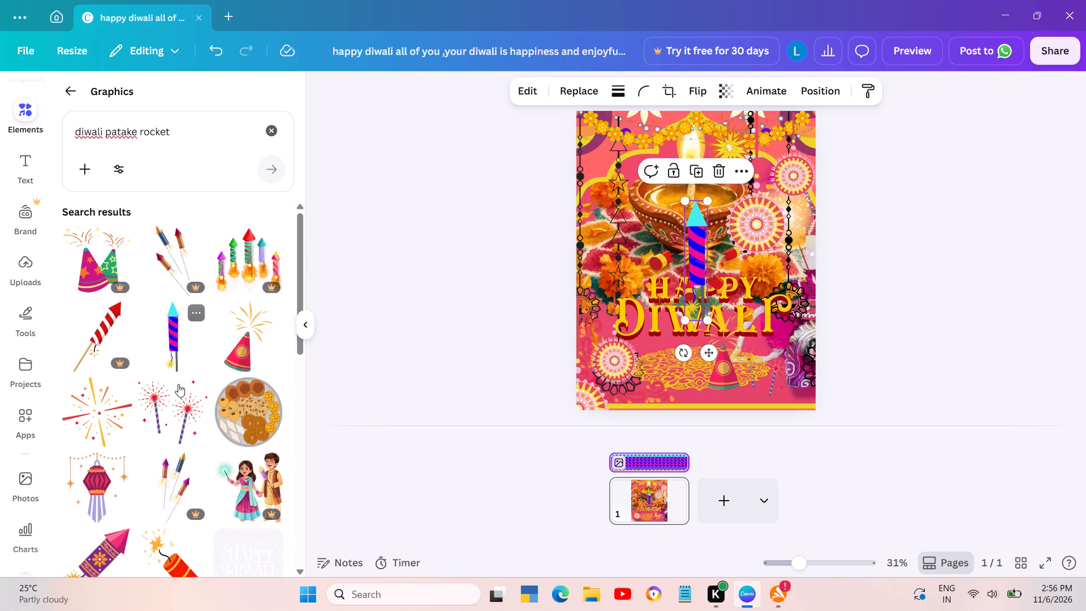
Find the orange firecracker fountain shooting golden sparks in the results and add it to the card.
{"action": "scroll", "coordinate": [188, 481], "scroll_direction": "down", "scroll_amount": 2}
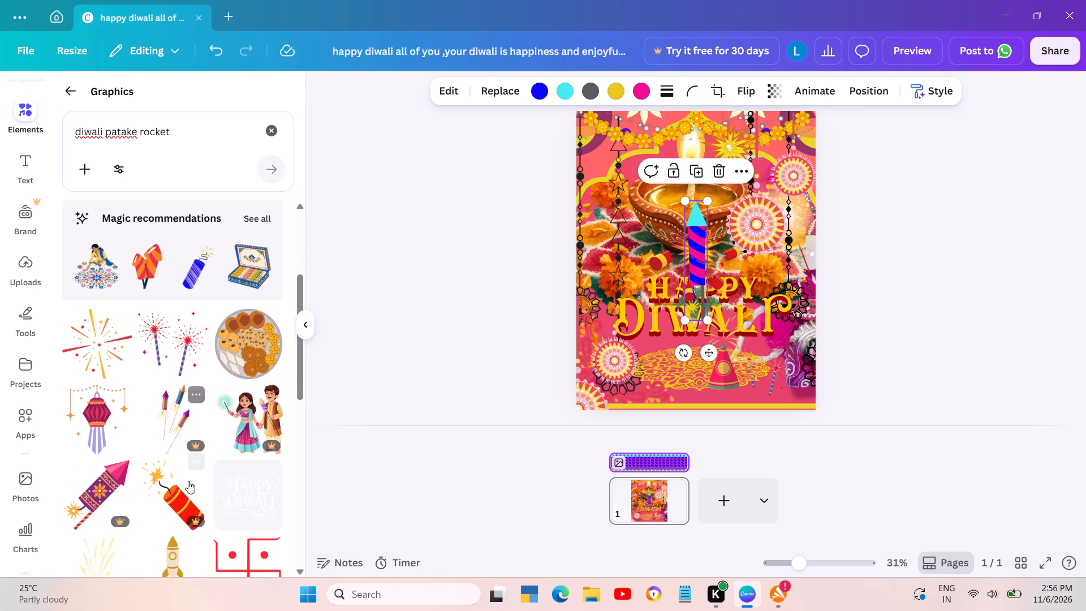
{"action": "scroll", "coordinate": [188, 481], "scroll_direction": "down", "scroll_amount": 1}
{"action": "scroll", "coordinate": [195, 431], "scroll_direction": "down", "scroll_amount": 1}
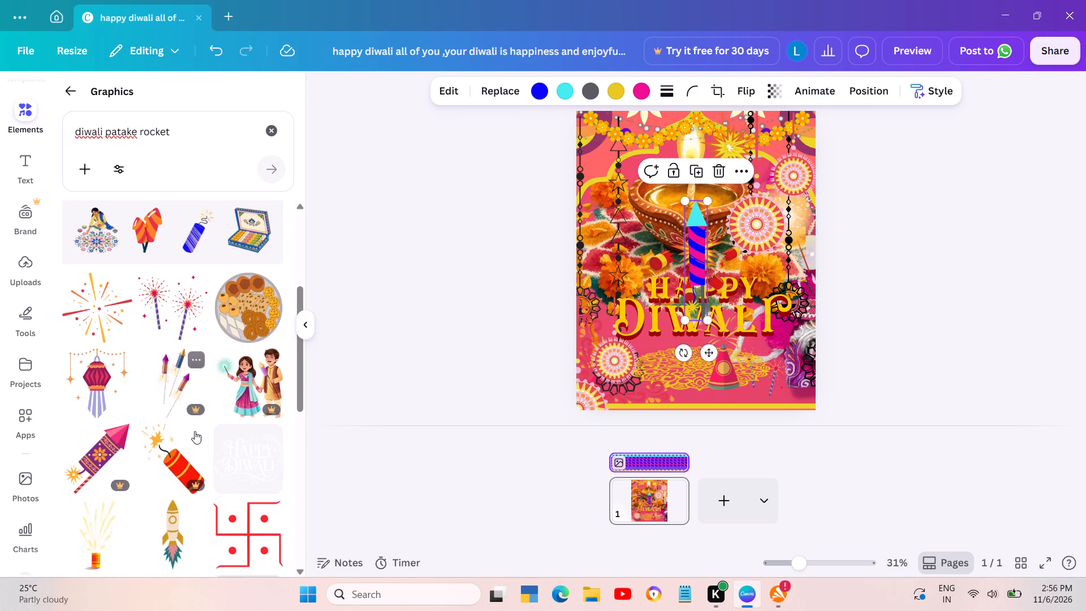
{"action": "scroll", "coordinate": [195, 431], "scroll_direction": "down", "scroll_amount": 1}
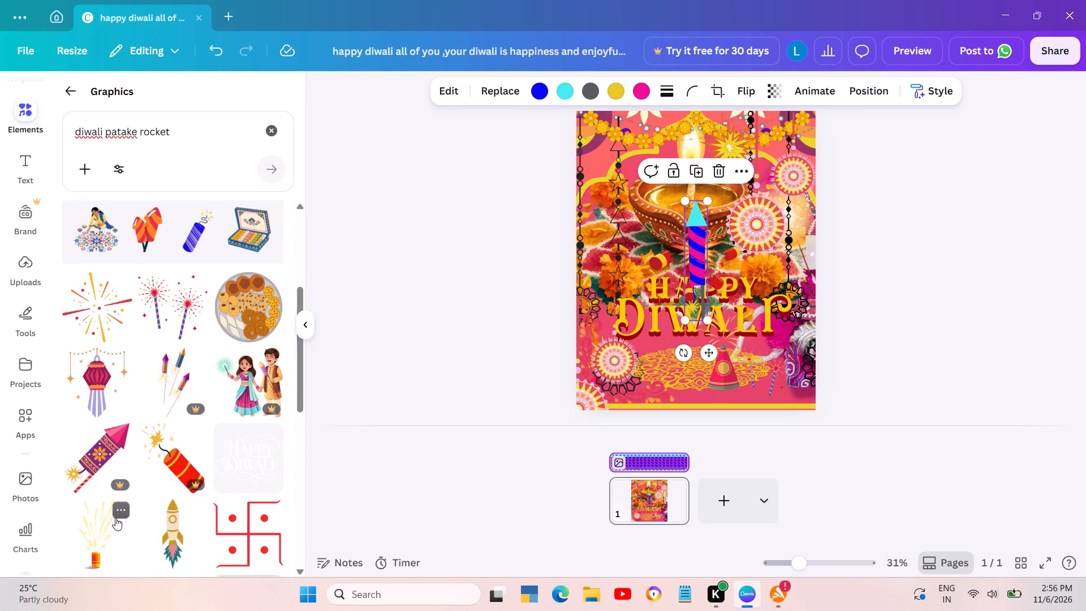
{"action": "left_click", "coordinate": [99, 535]}
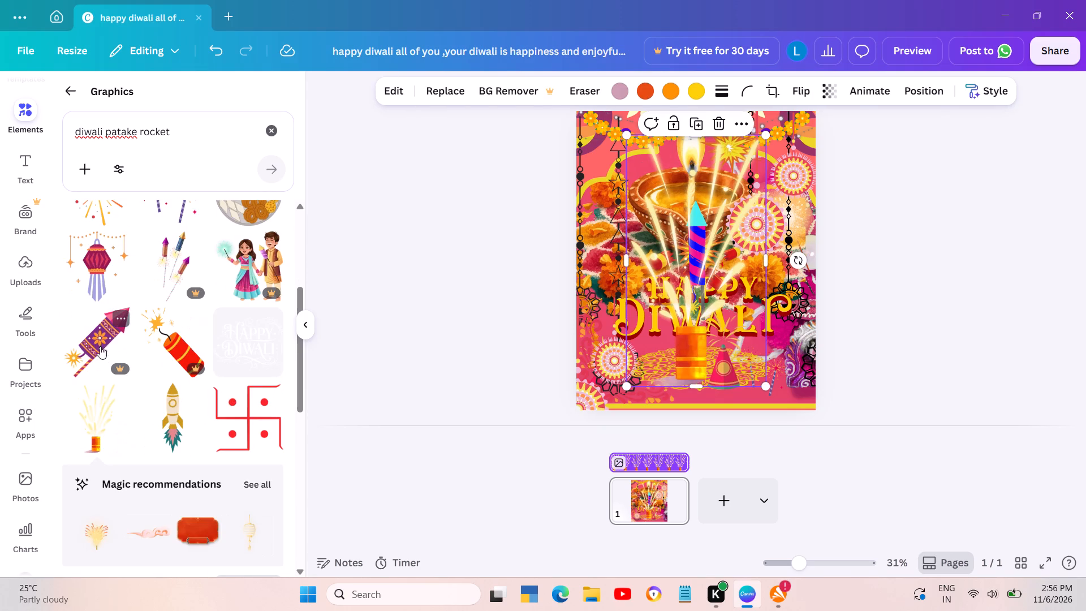
{"action": "scroll", "coordinate": [101, 271], "scroll_direction": "up", "scroll_amount": 1}
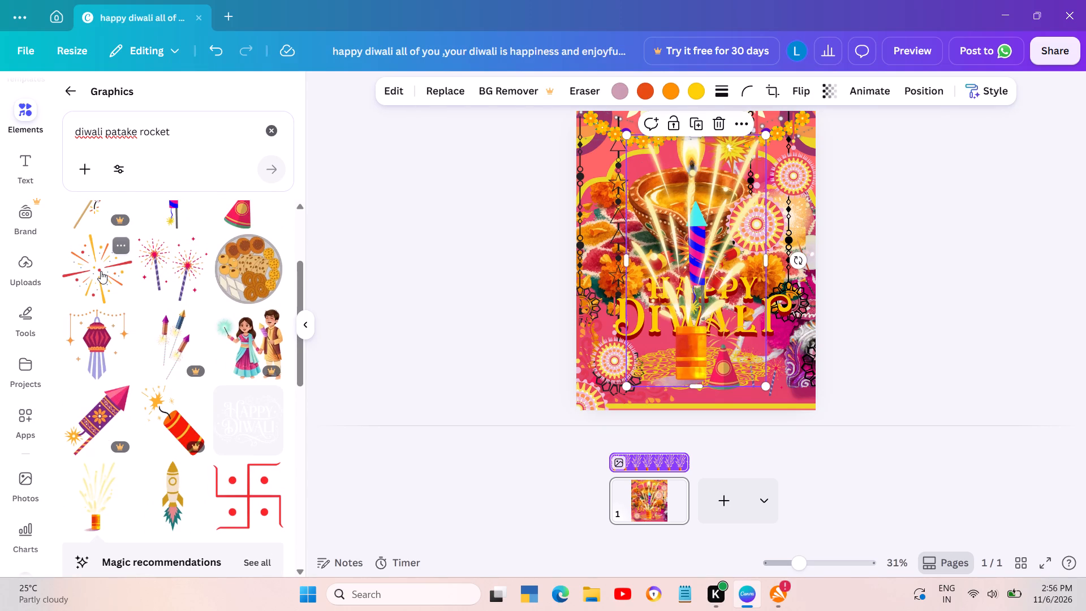